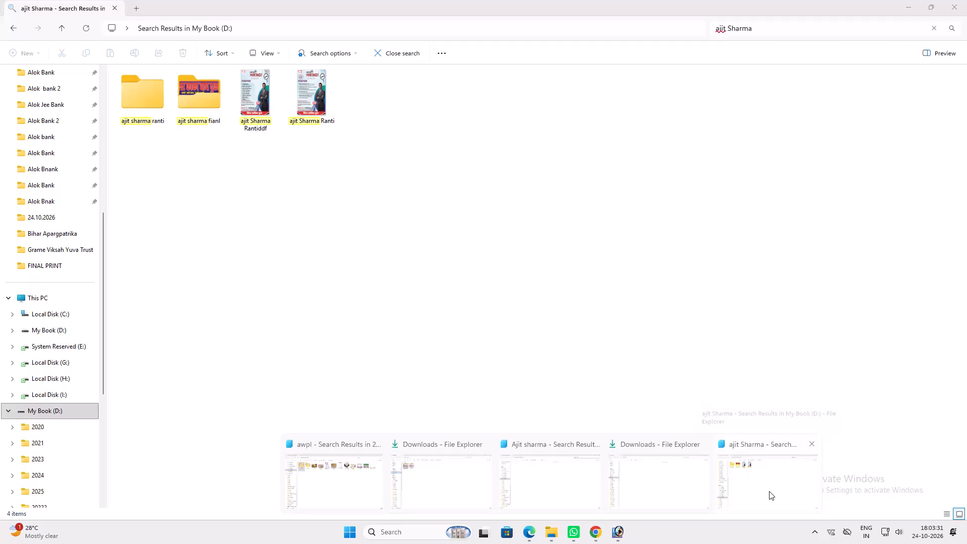
Search the My Book (D:) drive for "jwe" in the File Explorer window holding the awpl search.
click(769, 491)
click(548, 529)
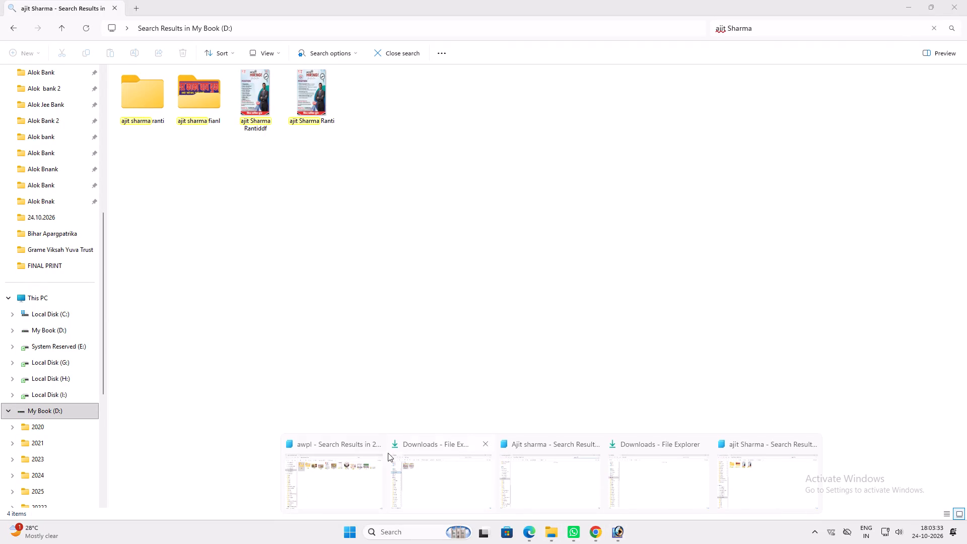
click(346, 486)
click(75, 194)
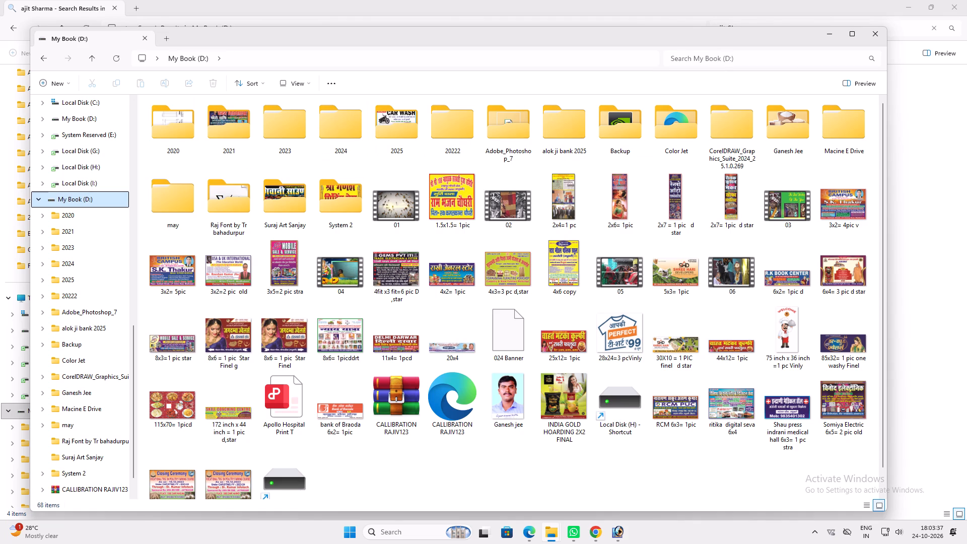
click(721, 59)
text(jwe)
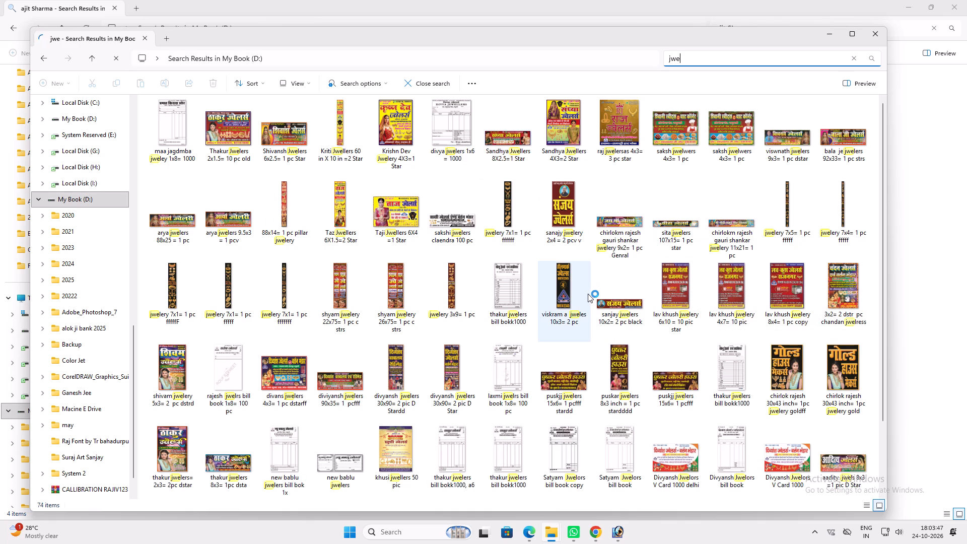
Open the "aadity jwels 8x3=1 pic D Star" banner from the search results in Photoshop, maximized and fitted to the screen.
scroll(598, 350, down, 2)
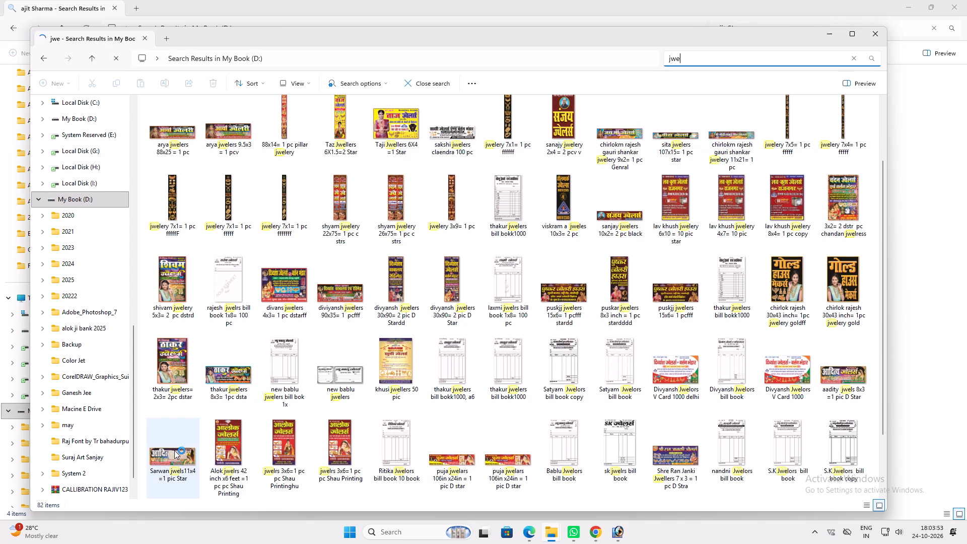
drag(174, 451, 551, 459)
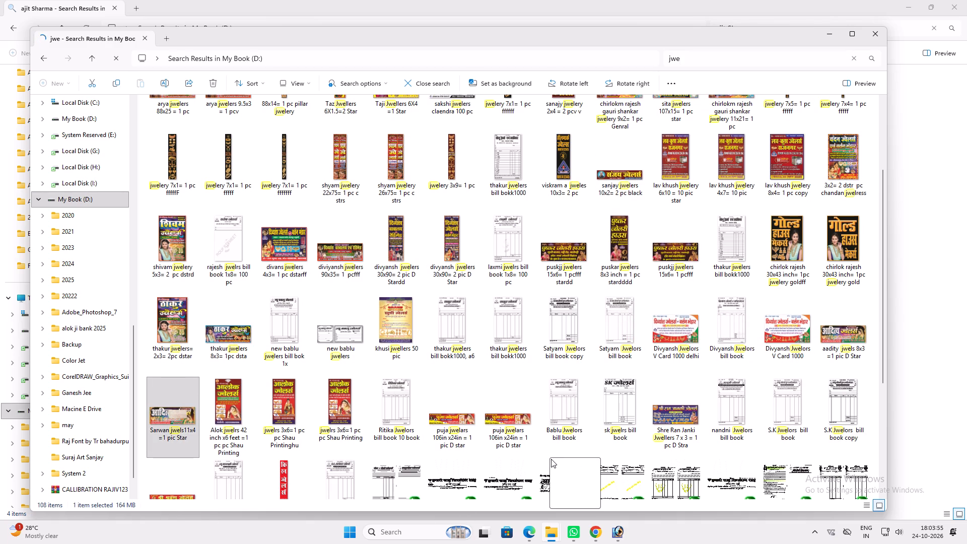
drag(551, 459, 555, 415)
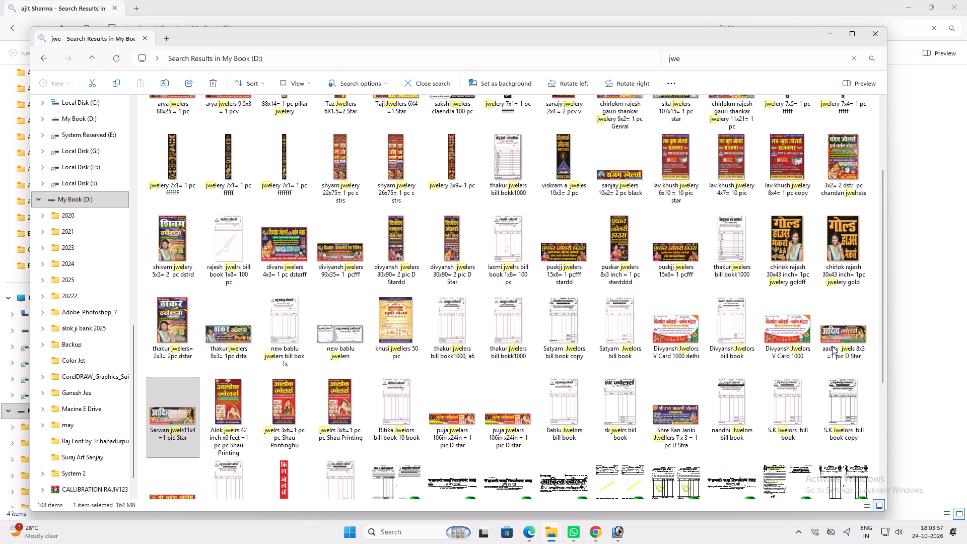
drag(839, 335, 546, 423)
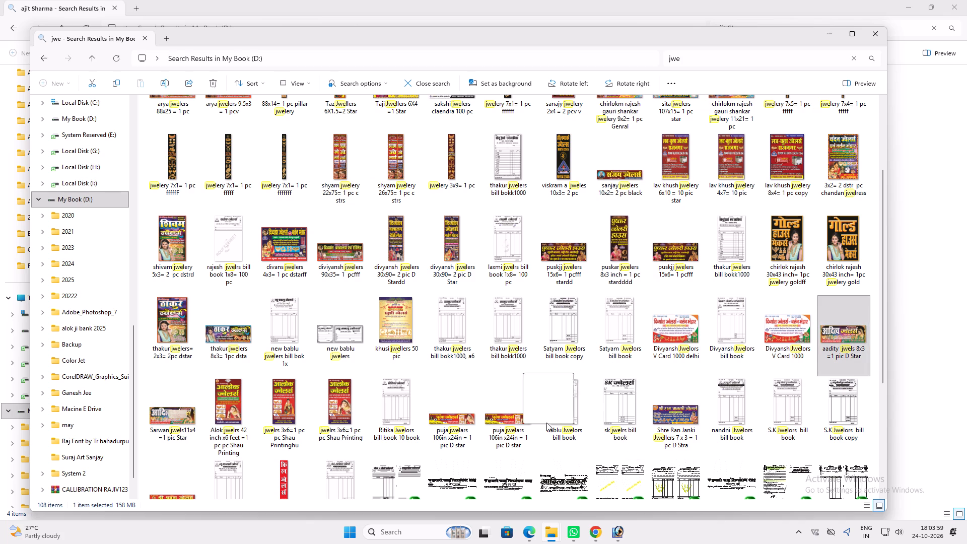
drag(546, 423, 629, 330)
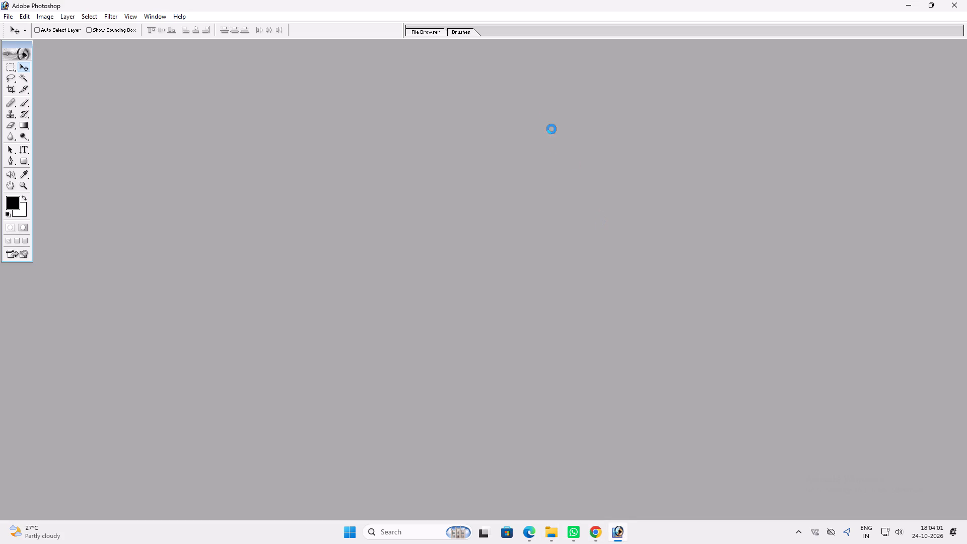
key(Return)
key(v)
triple_click(468, 48)
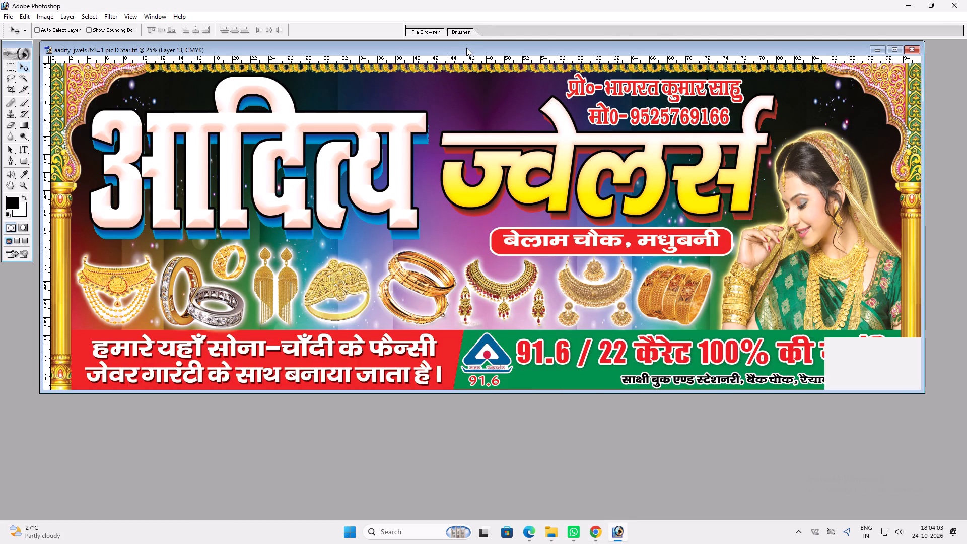
key(ctrl+0)
key(v)
scroll(528, 230, up, 2)
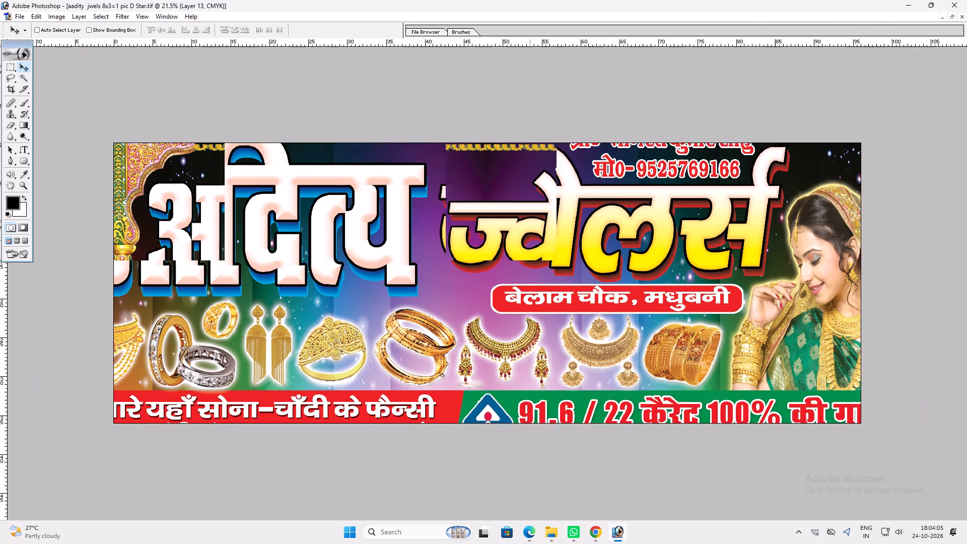
Switch back to the "jwe" search results in File Explorer.
click(552, 528)
click(341, 459)
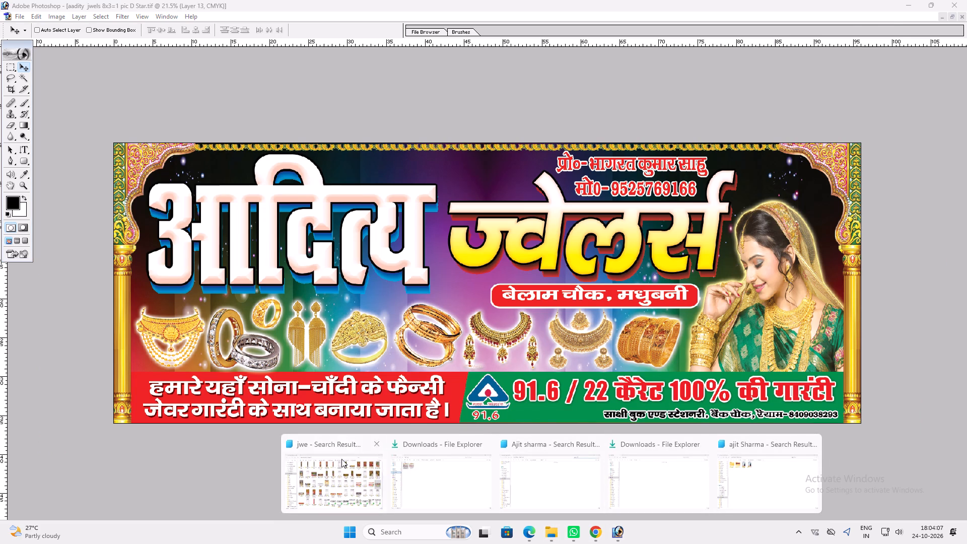
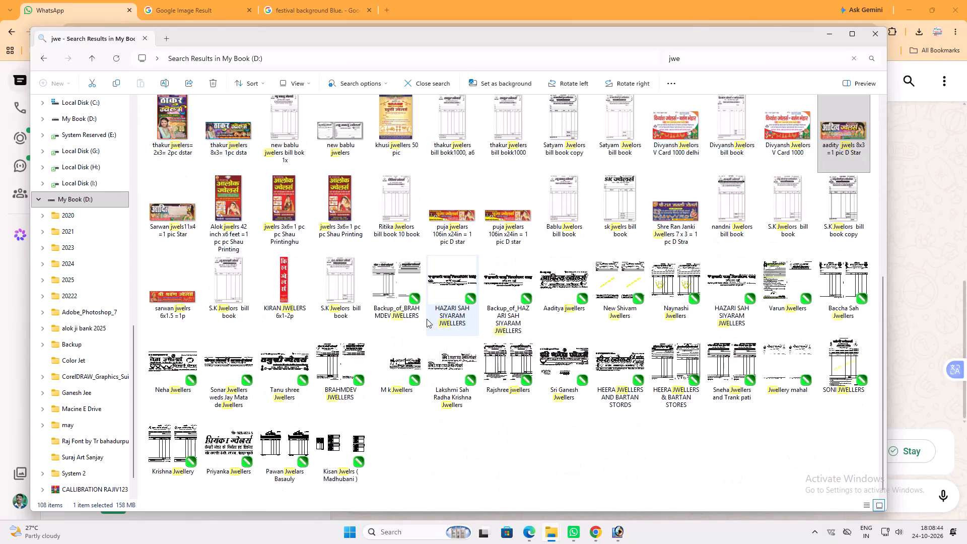
Open the "aadity jwels 8x3=1 pic D Star" banner from the search results in Photoshop.
scroll(427, 319, up, 5)
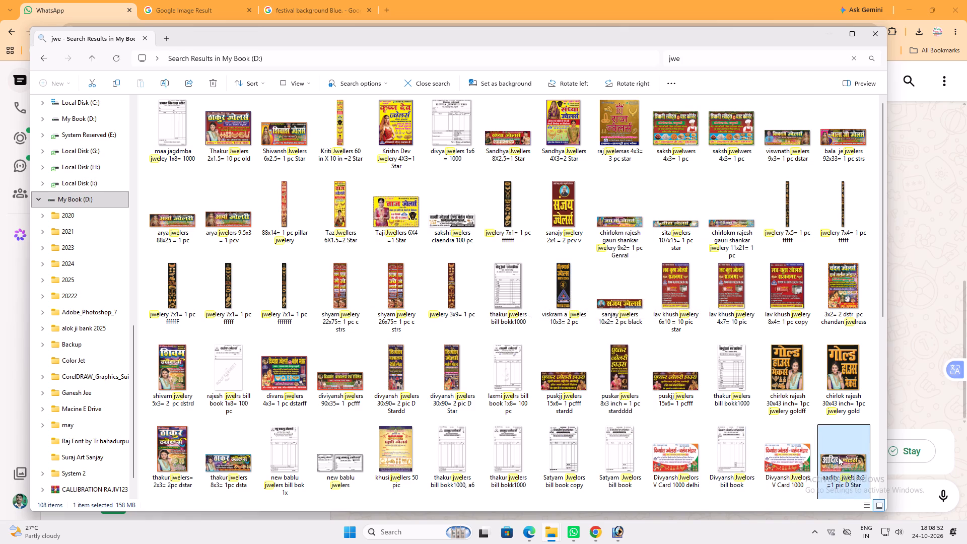
drag(839, 457, 617, 540)
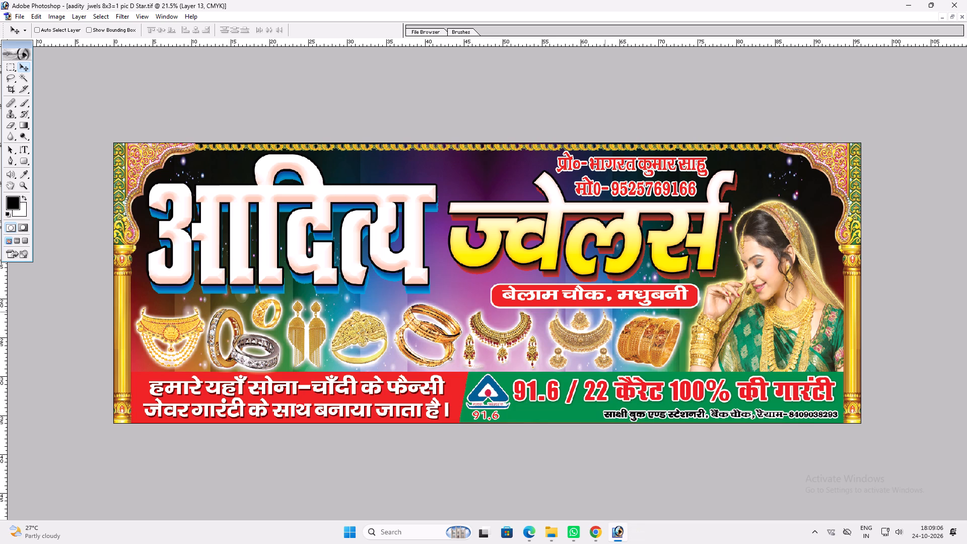
Paste the copied राज ज्वेलर्स banner as the top layer, enlarge it to about twice its size, and move it lower over the artwork.
key(ctrl+v)
key(ctrl+shift+bracketright)
key(ctrl+t)
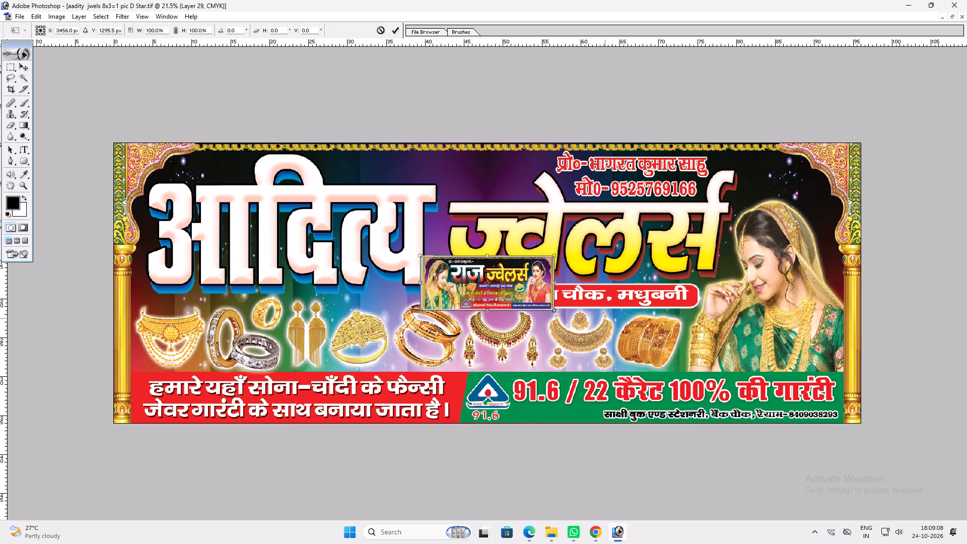
alt+shift+drag(550, 311, 623, 325)
key(shift+Return)
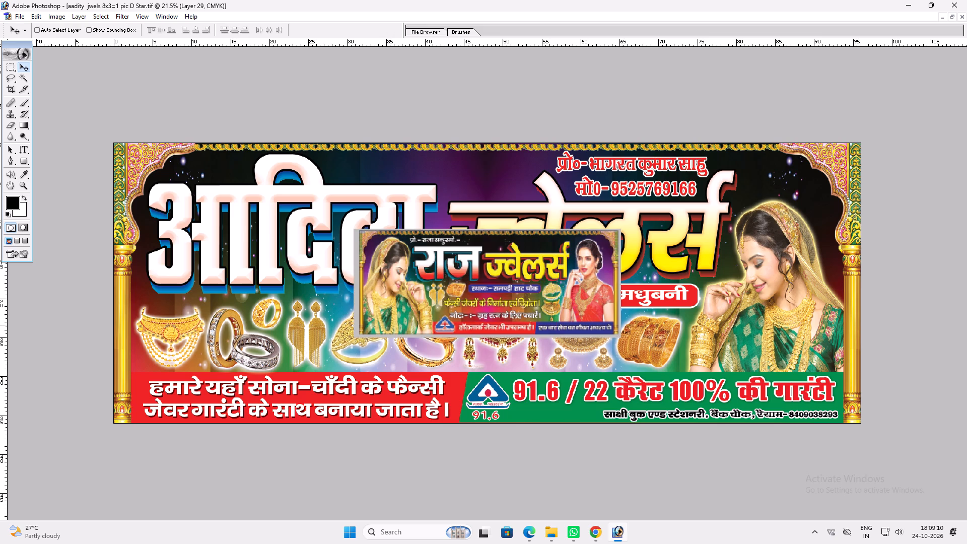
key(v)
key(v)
drag(569, 308, 569, 354)
Set the banner's document width to 120 inches in Image Size.
key(ctrl+0)
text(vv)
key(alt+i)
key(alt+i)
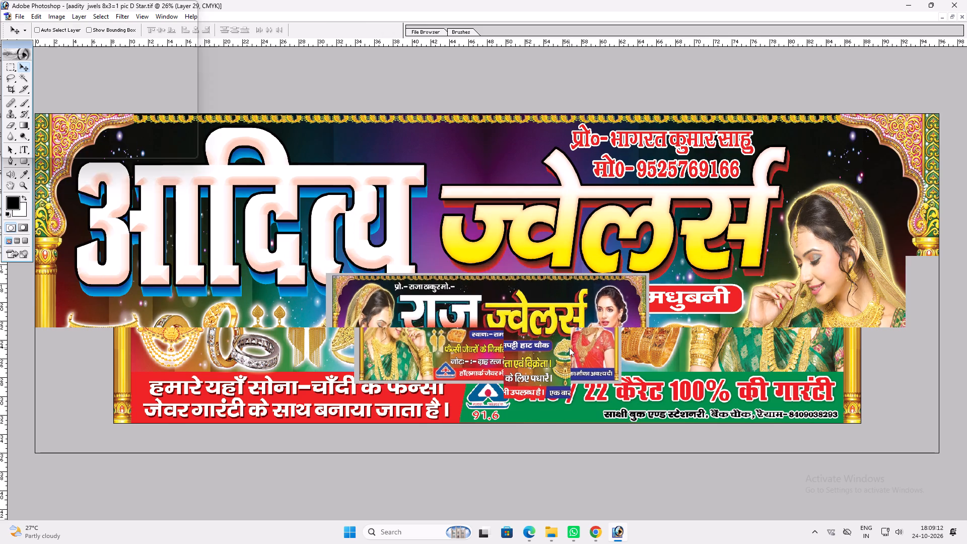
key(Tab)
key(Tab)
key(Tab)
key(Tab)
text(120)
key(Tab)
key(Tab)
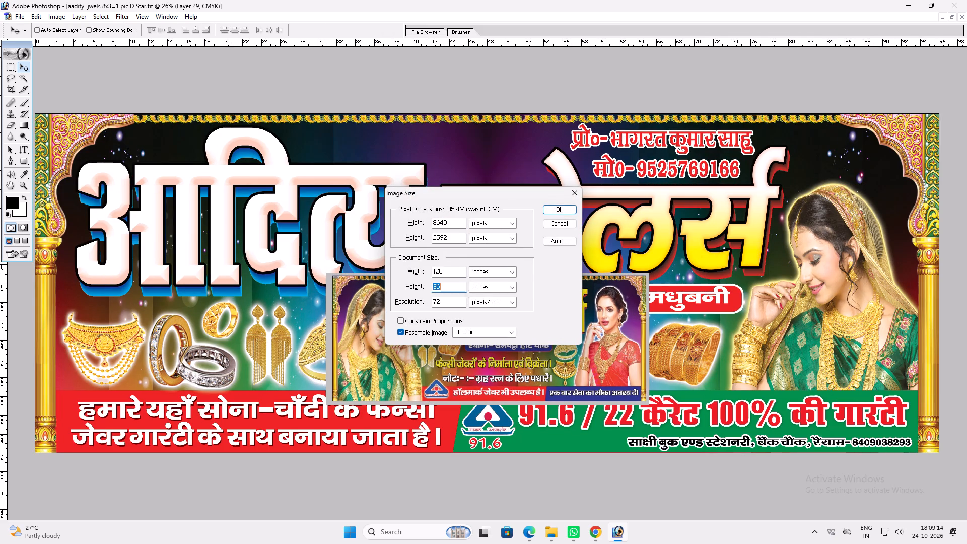
Resize the jewellers banner to 120 by 36 inches at 72 pixels/inch with proportions unconstrained.
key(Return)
click(545, 208)
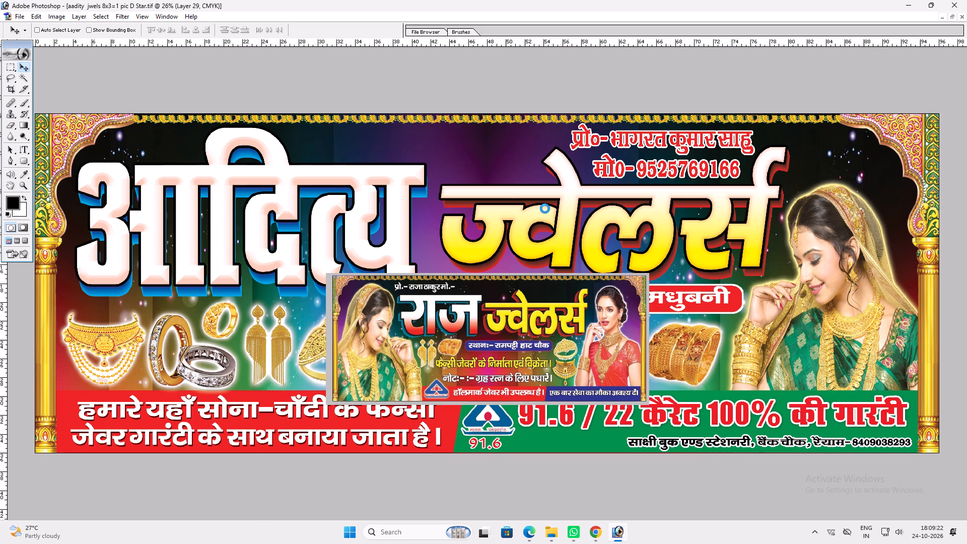
Nudge the gold garland along the banner's top edge slightly upward.
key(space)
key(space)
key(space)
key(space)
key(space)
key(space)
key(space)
right_click(562, 260)
drag(576, 266, 578, 267)
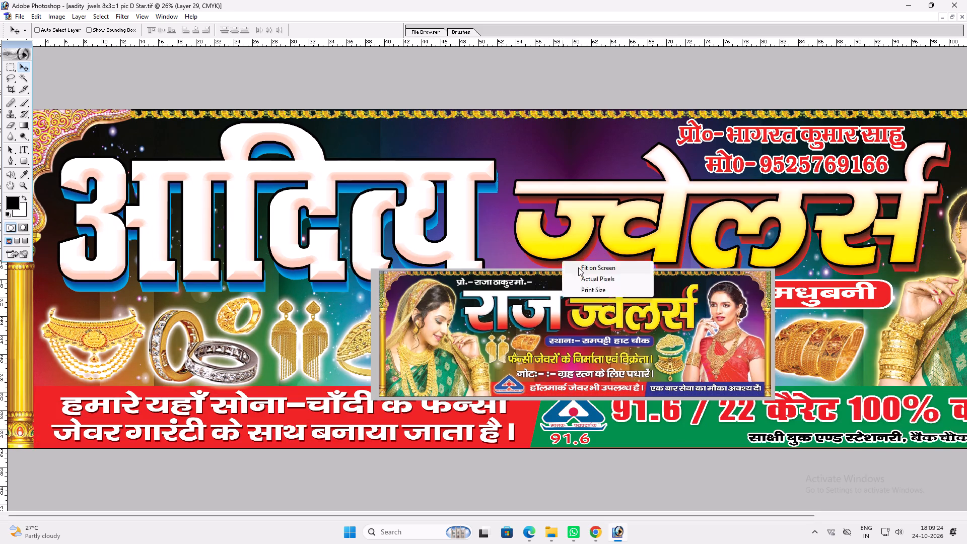
drag(578, 267, 580, 268)
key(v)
ctrl+double_click(594, 154)
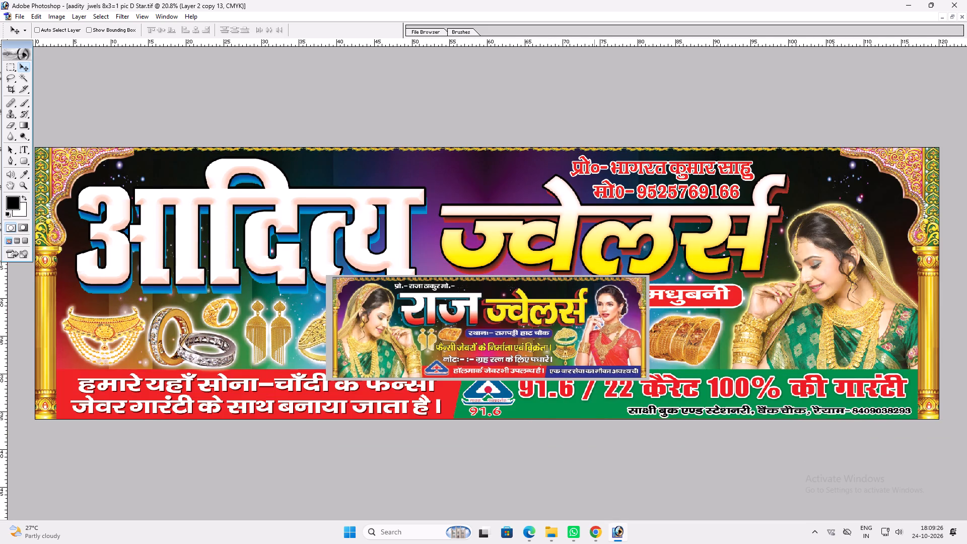
key(Up)
key(Up)
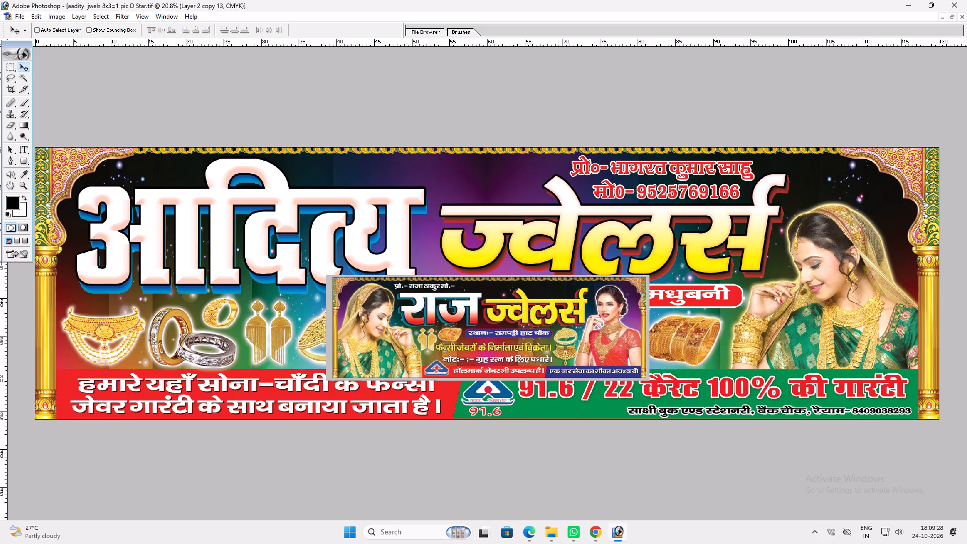
Copy the layer style of the blue extrusion layer behind the आदित्य title and delete that layer.
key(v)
right_click(401, 238)
click(419, 239)
right_click(401, 233)
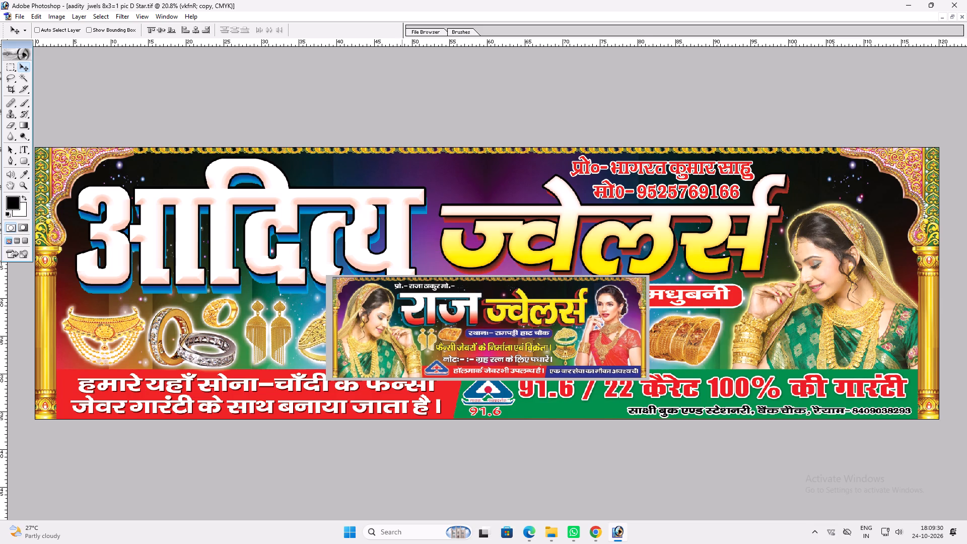
click(424, 248)
key(alt+l)
key(alt+y)
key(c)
key(alt+l)
key(alt+l)
key(alt+l)
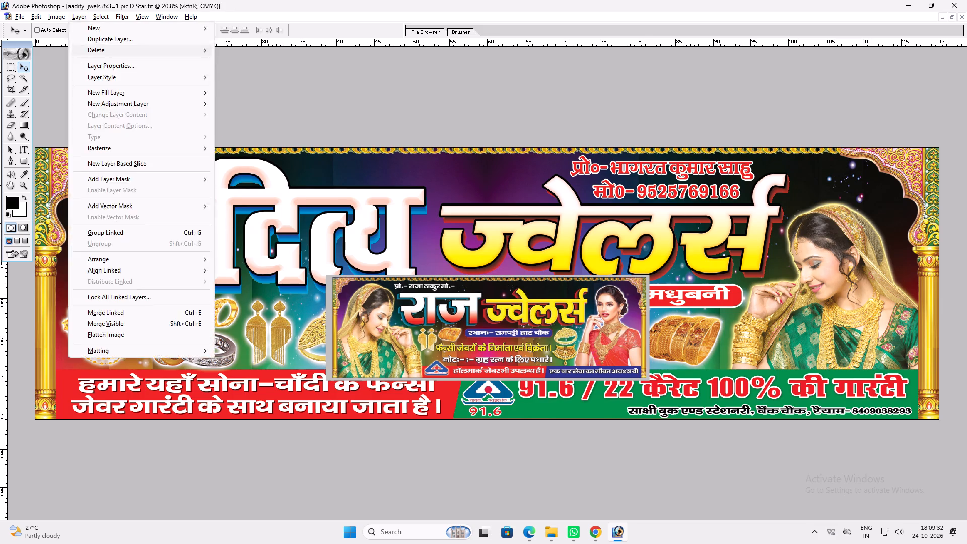
Replace the आदित्य title text with राज by entering "jkt" in the existing RAJ 02 font.
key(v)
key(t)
click(322, 250)
key(ctrl+a)
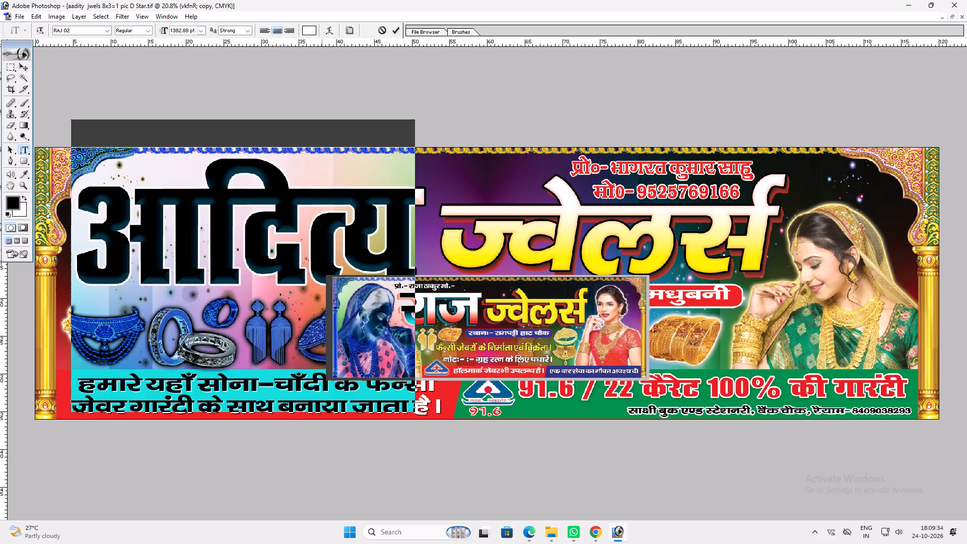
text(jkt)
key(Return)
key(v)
Widen the राज title on both sides, move it up near the garland and stretch its bottom edge slightly down.
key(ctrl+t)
shift+drag(335, 221, 363, 219)
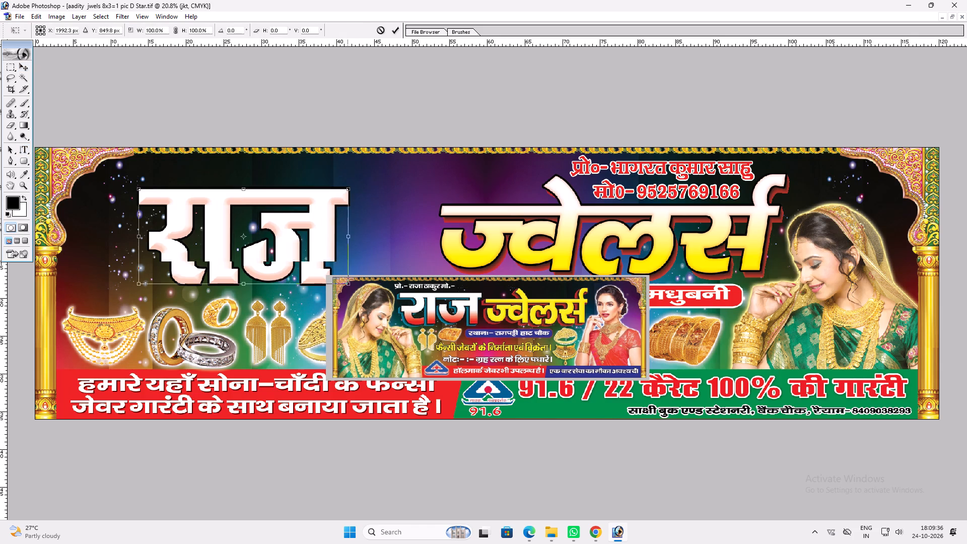
shift+drag(363, 219, 368, 219)
key(shift+Return)
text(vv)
drag(316, 235, 316, 215)
key(ctrl+t)
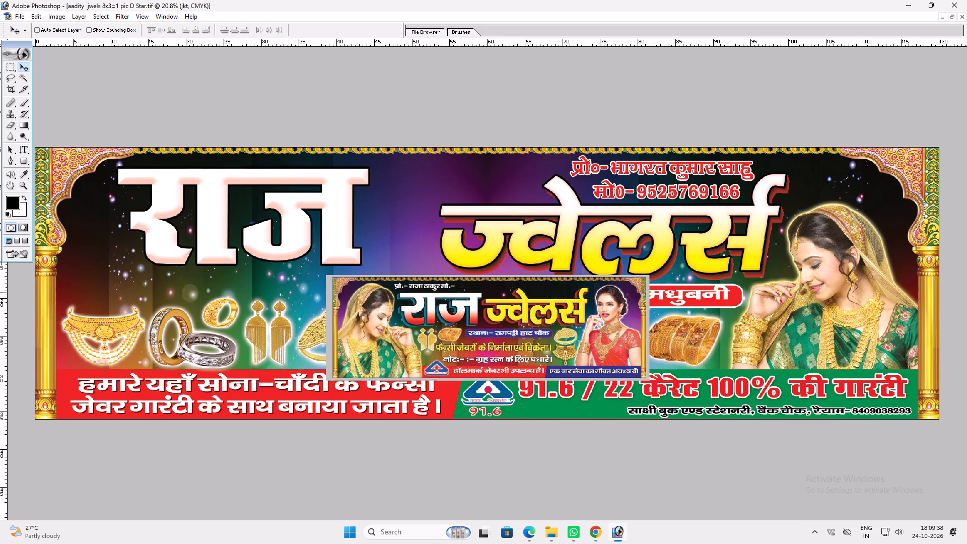
shift+drag(278, 266, 276, 273)
key(shift+Return)
Add the red-yellow-white linear gradient overlay at 90° to the राज title.
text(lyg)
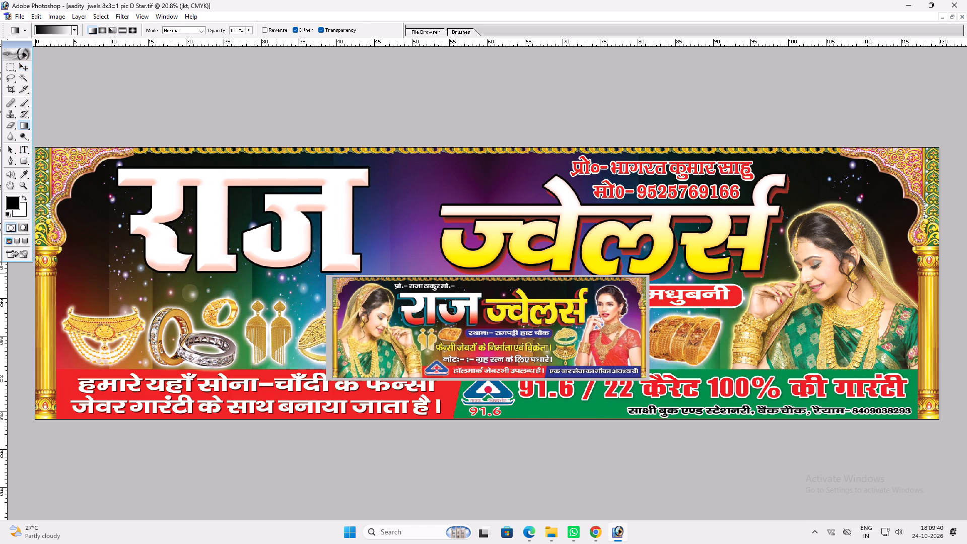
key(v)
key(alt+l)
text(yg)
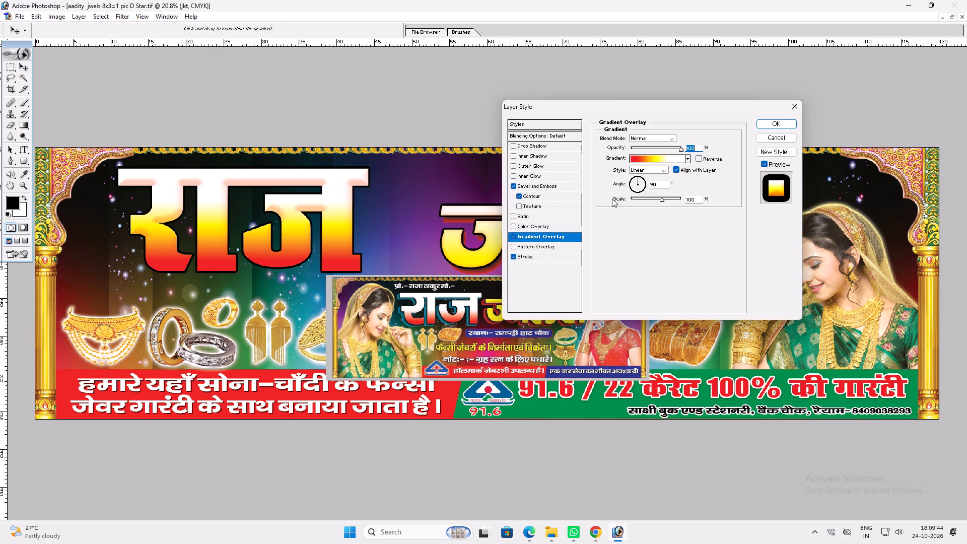
click(655, 158)
key(Return)
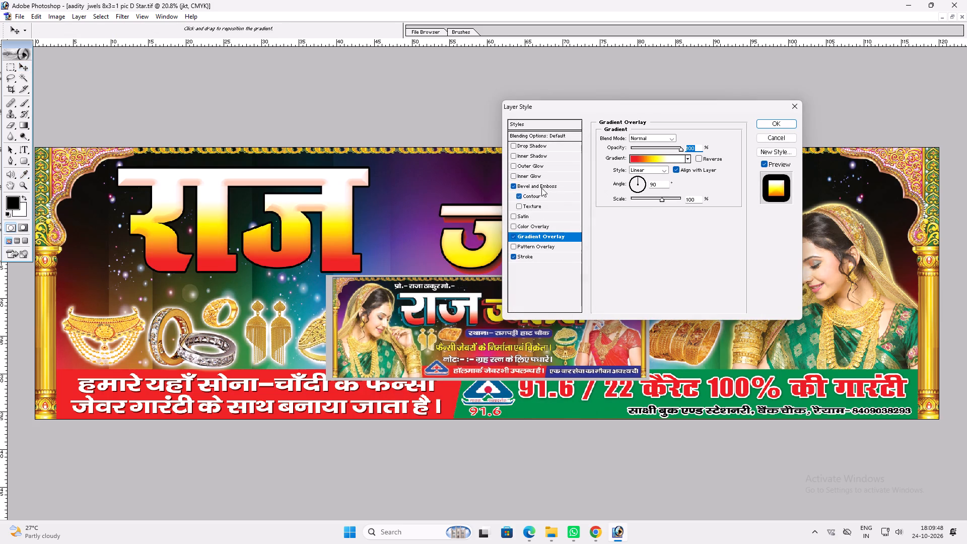
Reduce the bevel size and the bevel shadow opacity of the राज title.
click(541, 188)
drag(650, 174, 642, 177)
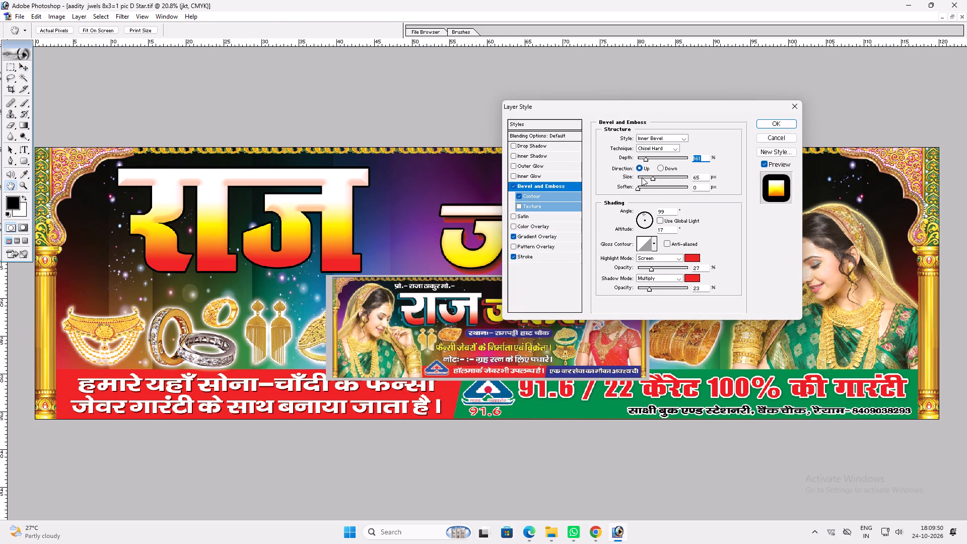
drag(642, 177, 641, 178)
click(645, 178)
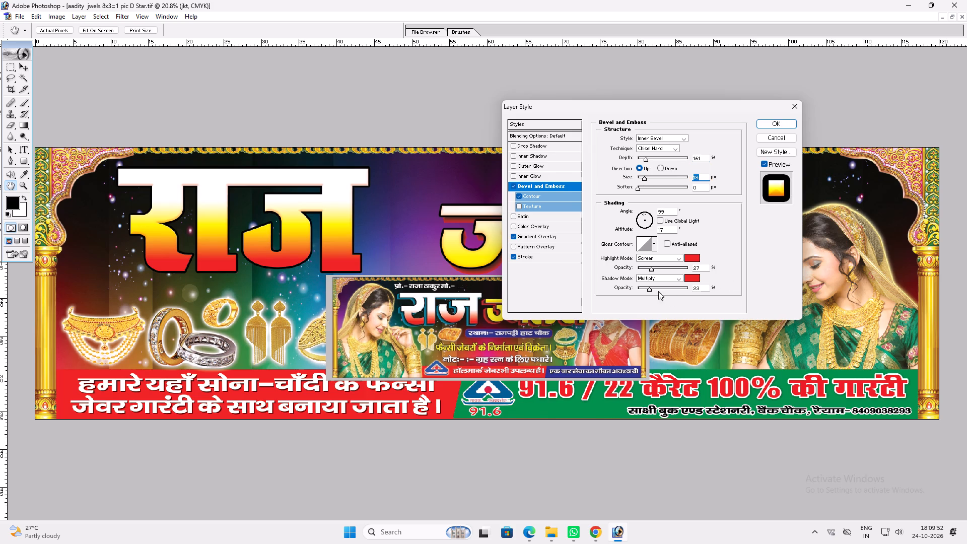
click(644, 291)
click(648, 178)
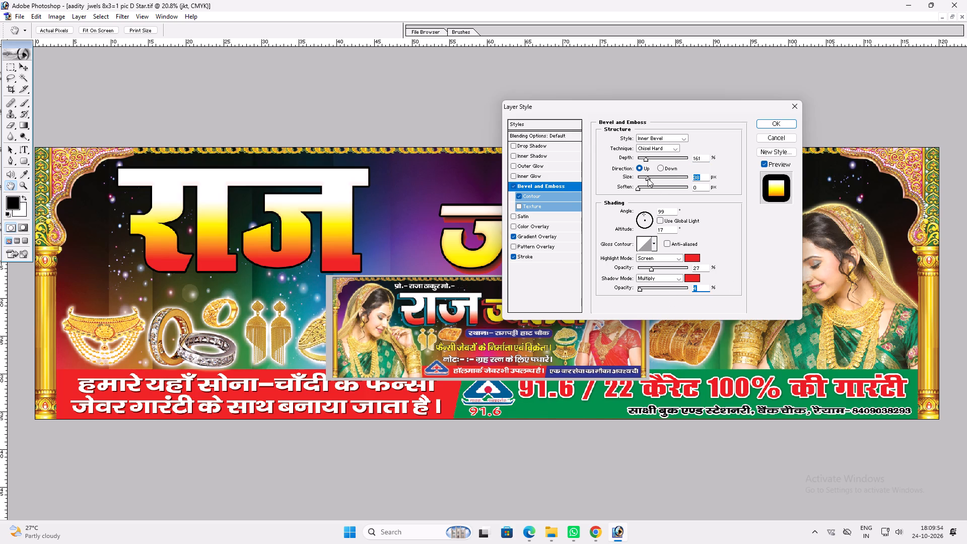
key(Return)
Duplicate the राज layer, apply a shorter diagonal Motion Blur to the rasterized copy and place it behind the original.
key(ctrl+j)
key(alt+t)
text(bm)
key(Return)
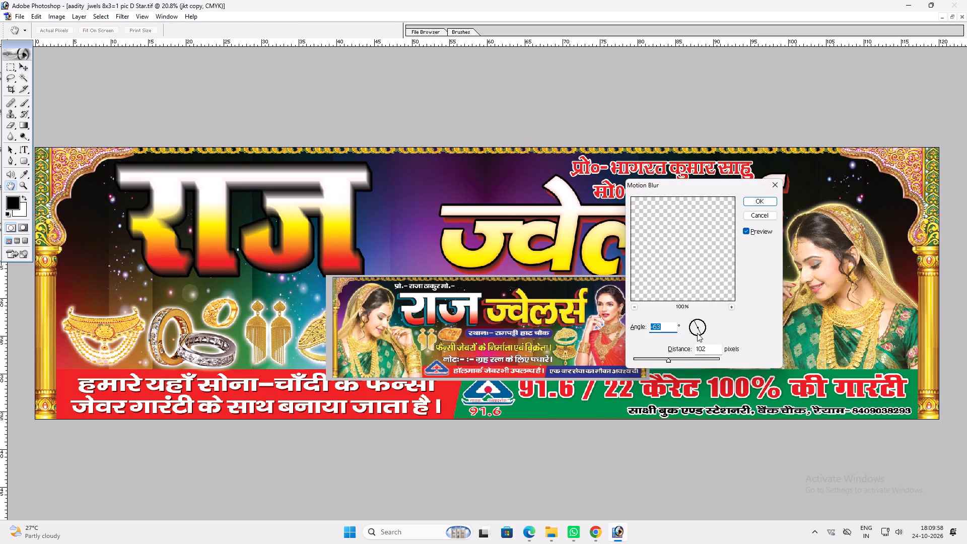
drag(697, 333, 683, 338)
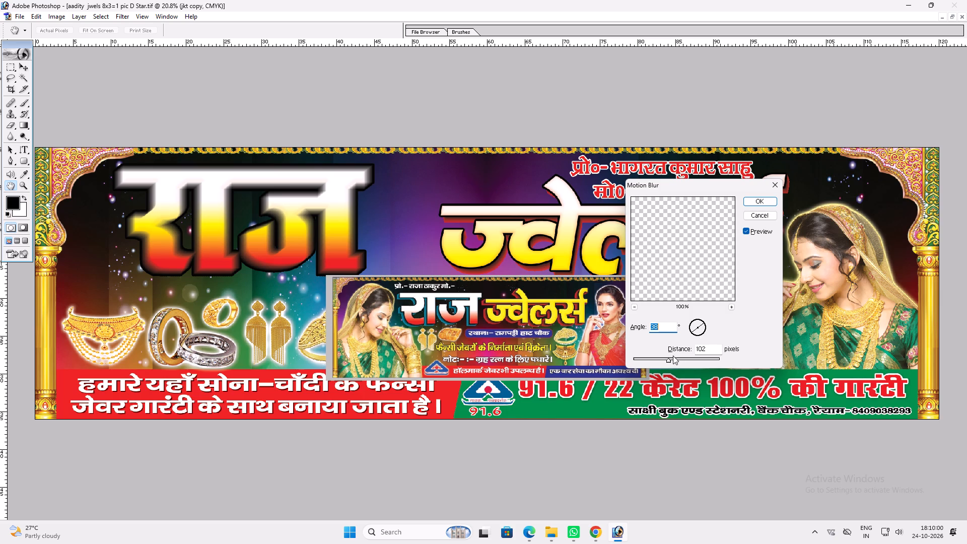
click(664, 358)
key(Return)
key(ctrl+bracketleft)
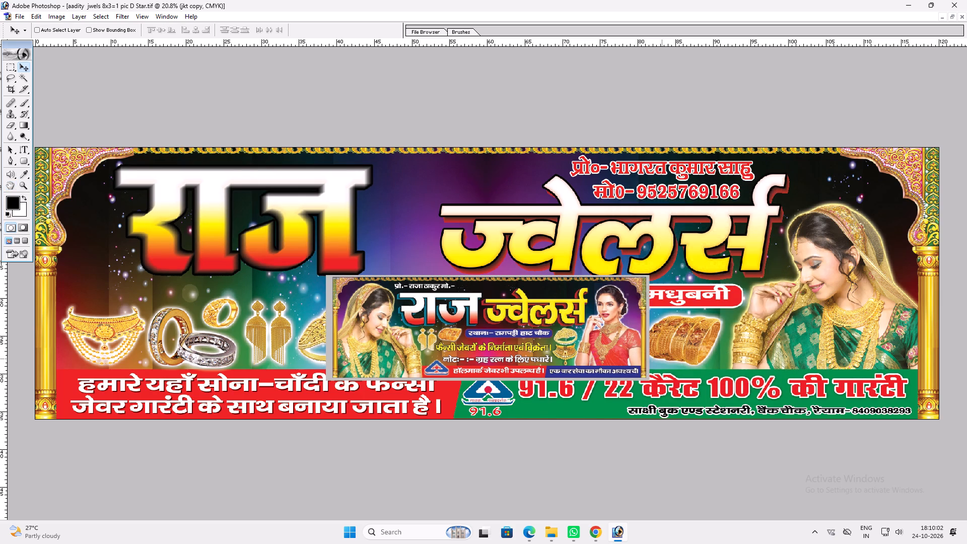
Offset the blurred राज copy slightly down-left, paste the copied layer style for a blue extrusion and nudge it right.
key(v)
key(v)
drag(410, 276, 405, 280)
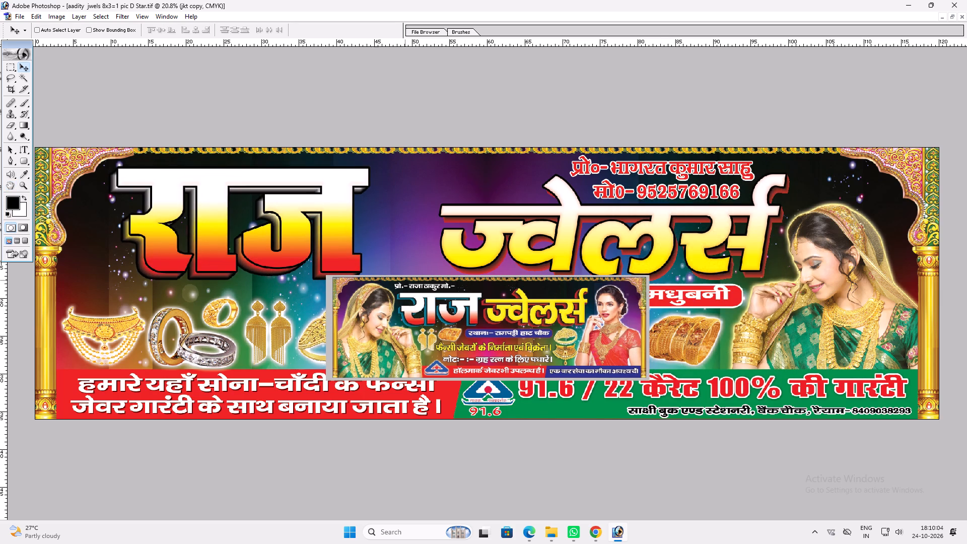
drag(405, 280, 402, 280)
key(alt+l)
key(alt+y)
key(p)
key(alt+y)
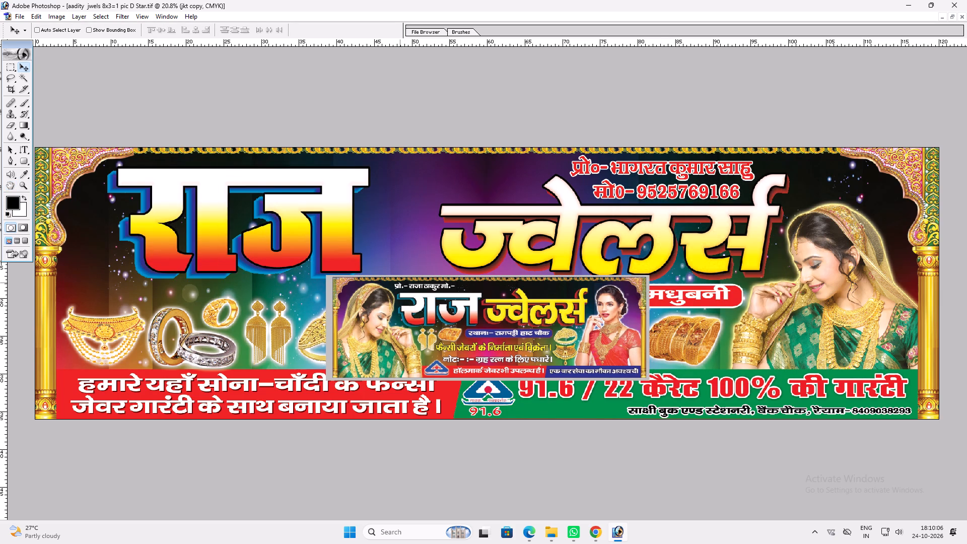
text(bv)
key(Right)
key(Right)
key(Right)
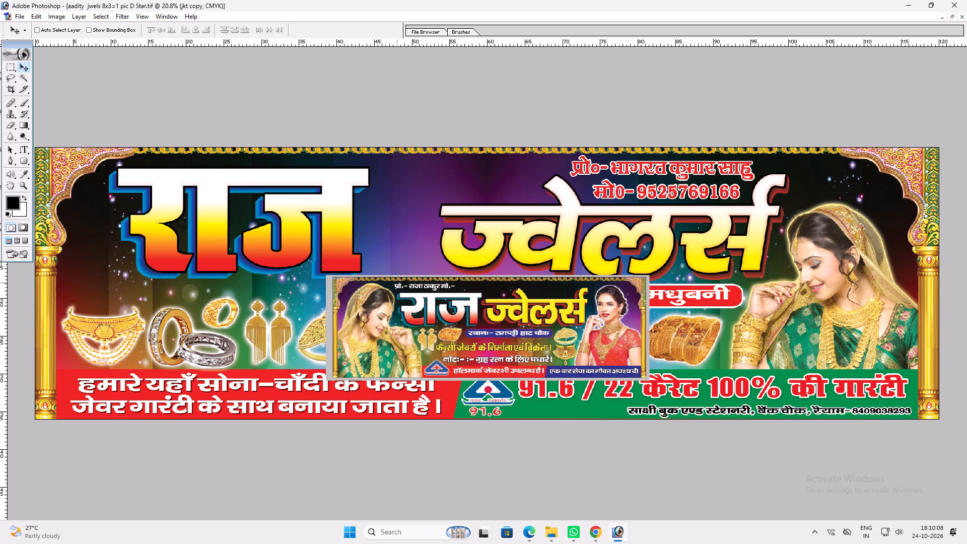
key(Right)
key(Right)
Reduce the height of the राज title together with its blue extrusion by raising the bottom edge.
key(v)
ctrl+shift+right_click(325, 203)
ctrl+shift+click(340, 208)
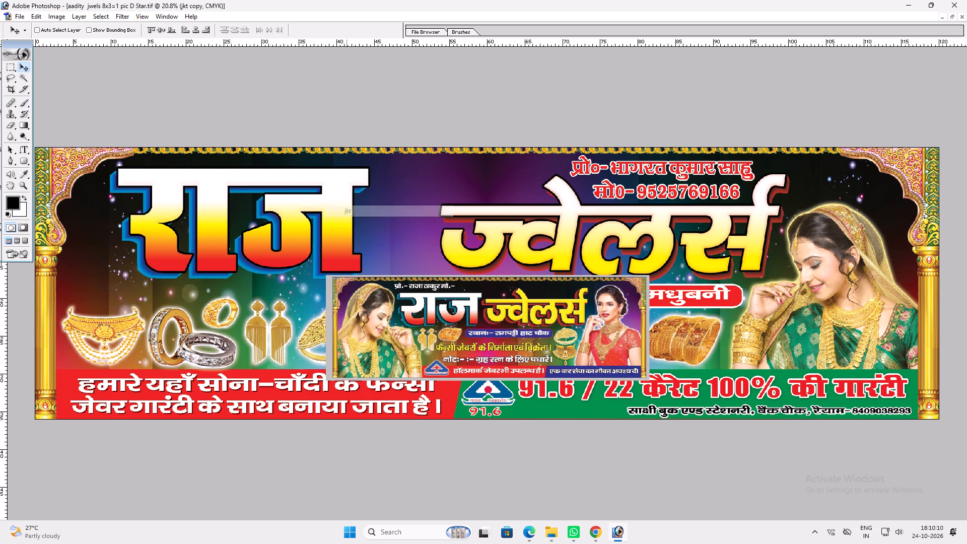
key(ctrl+t)
shift+drag(312, 280, 325, 272)
key(Return)
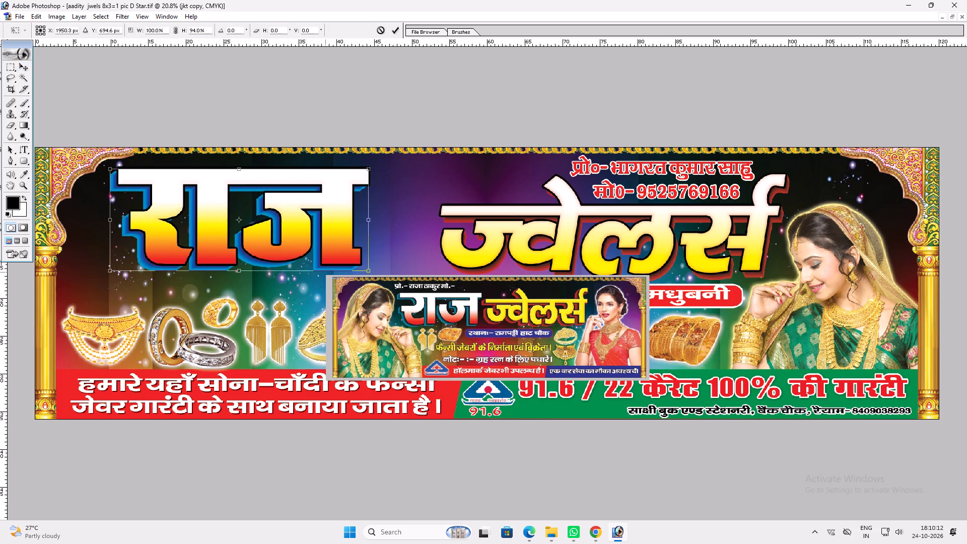
key(ctrl+z)
key(ctrl+t)
shift+drag(313, 283, 315, 271)
key(shift+Return)
Add a yellow color overlay of C 0, M 0, Y 100, K 0 to the ज्वेलर्स title.
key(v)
ctrl+right_click(482, 252)
click(495, 257)
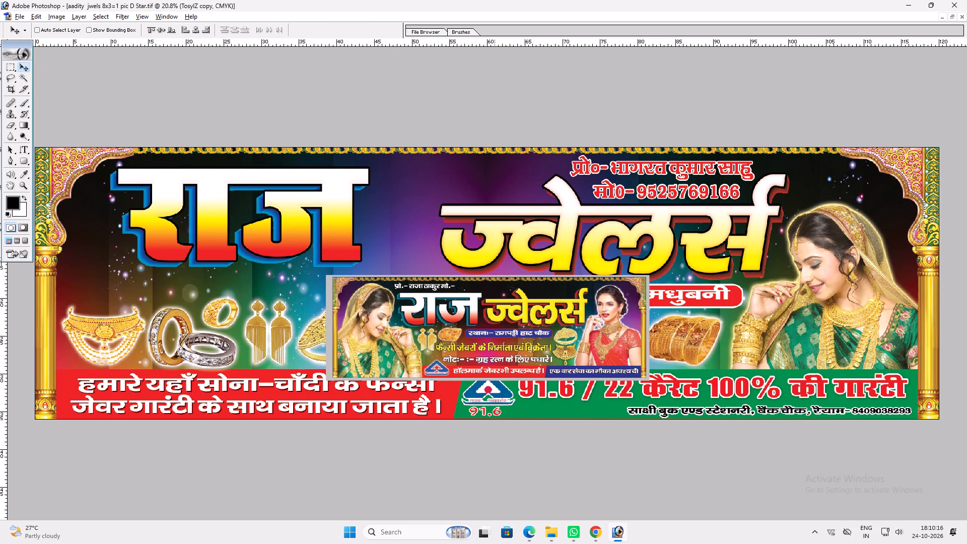
key(alt+l)
key(alt+y)
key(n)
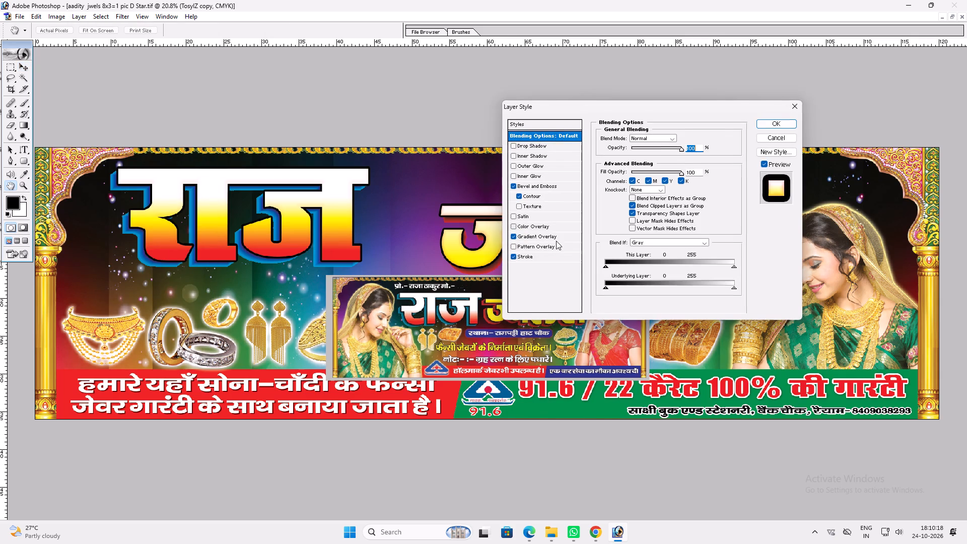
click(550, 227)
click(684, 133)
click(684, 139)
key(Tab)
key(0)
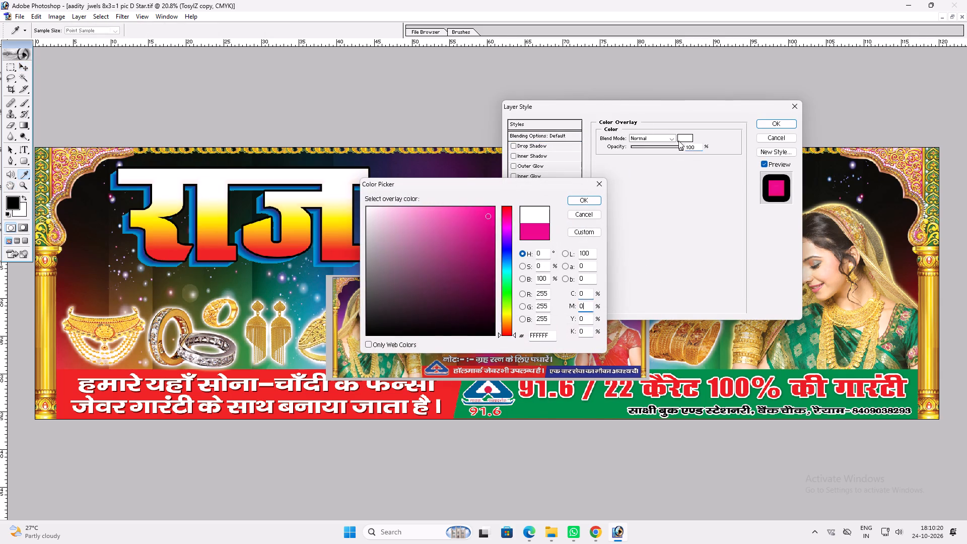
key(Tab)
key(shift+Tab)
key(Tab)
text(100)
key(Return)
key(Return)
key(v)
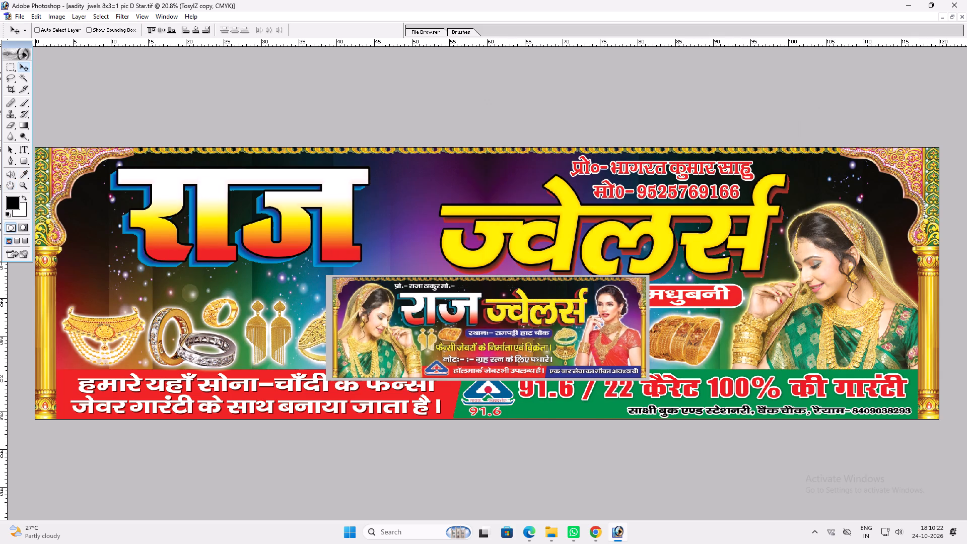
Increase the bevel size of the ज्वेलर्स title.
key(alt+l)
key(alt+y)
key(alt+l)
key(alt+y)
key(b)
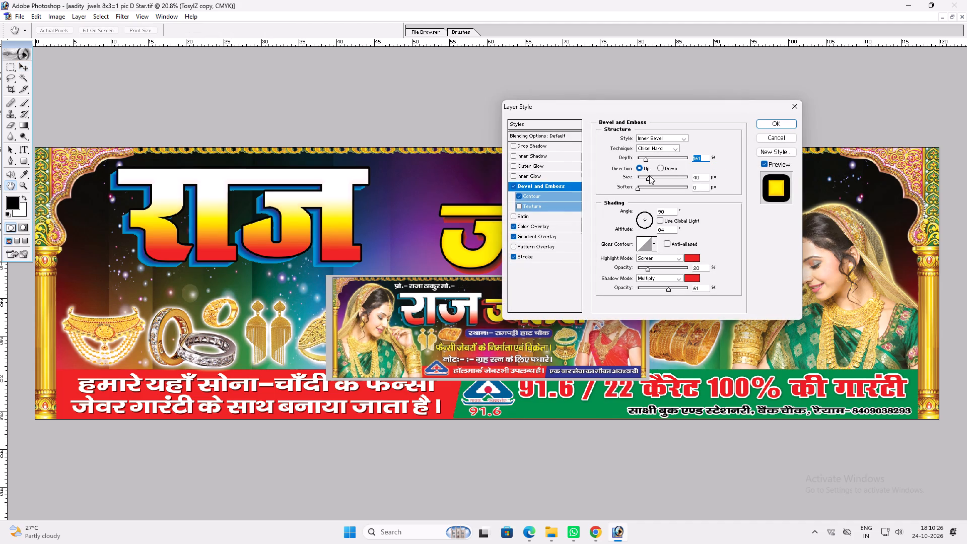
drag(650, 176, 654, 176)
key(Return)
Move the ज्वेलर्स title up to line up with the राज title.
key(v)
drag(674, 231, 675, 218)
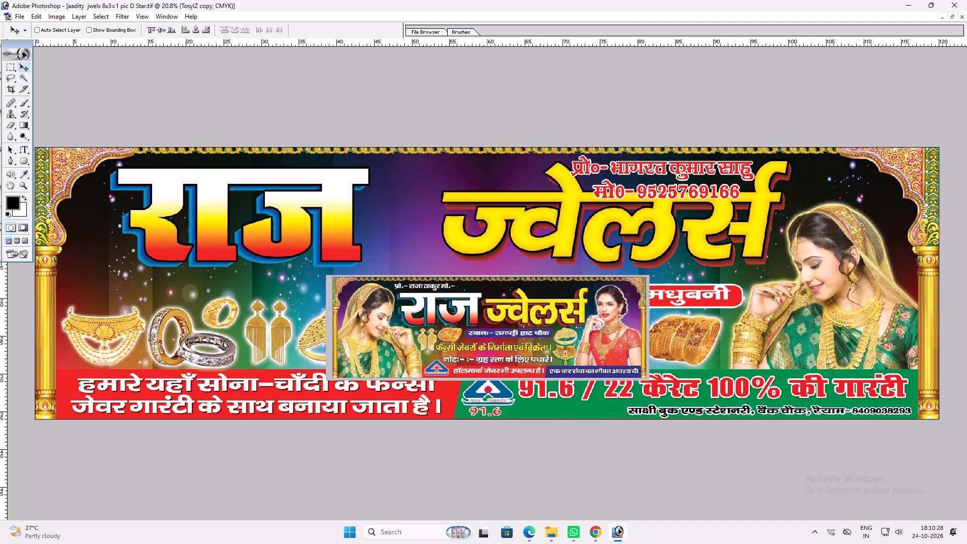
Widen the राज title and its extrusion to the right, toward the ज्वेलर्स title.
ctrl+click(346, 199)
key(ctrl+t)
shift+drag(371, 190, 420, 191)
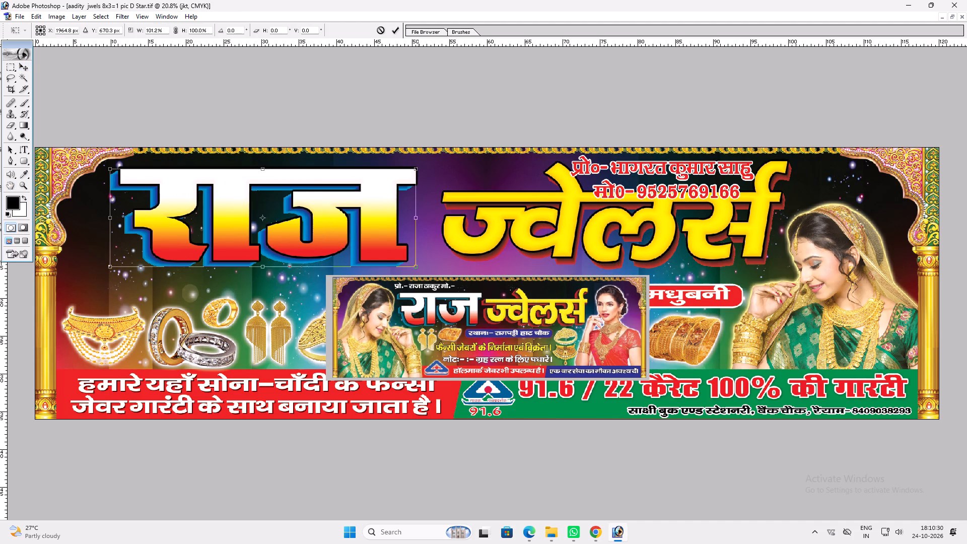
shift+drag(420, 191, 422, 191)
key(shift+Return)
Widen the ज्वेलर्स title to 103.3% by extending its left edge toward राज, accepting the existing pixel data.
ctrl+click(458, 235)
key(ctrl+t)
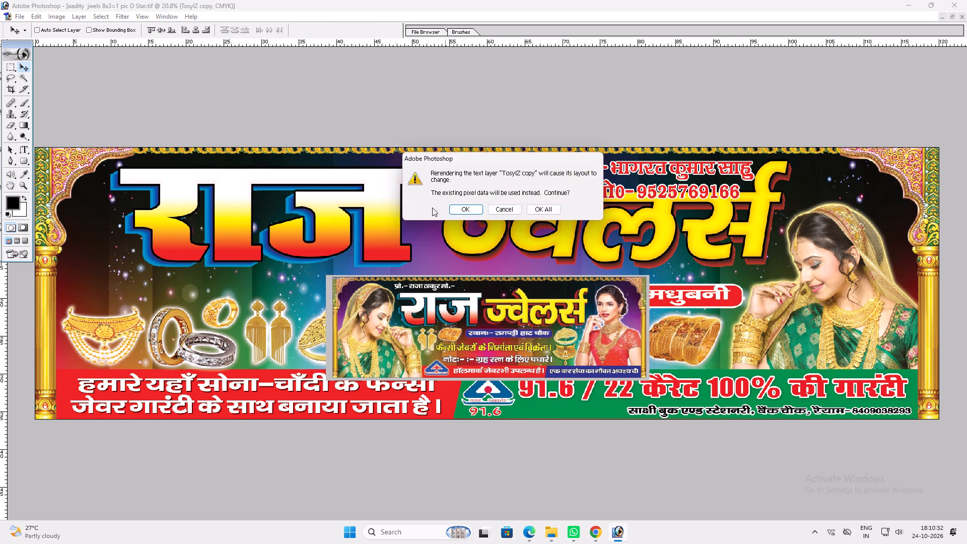
key(shift+Return)
shift+drag(431, 207, 419, 205)
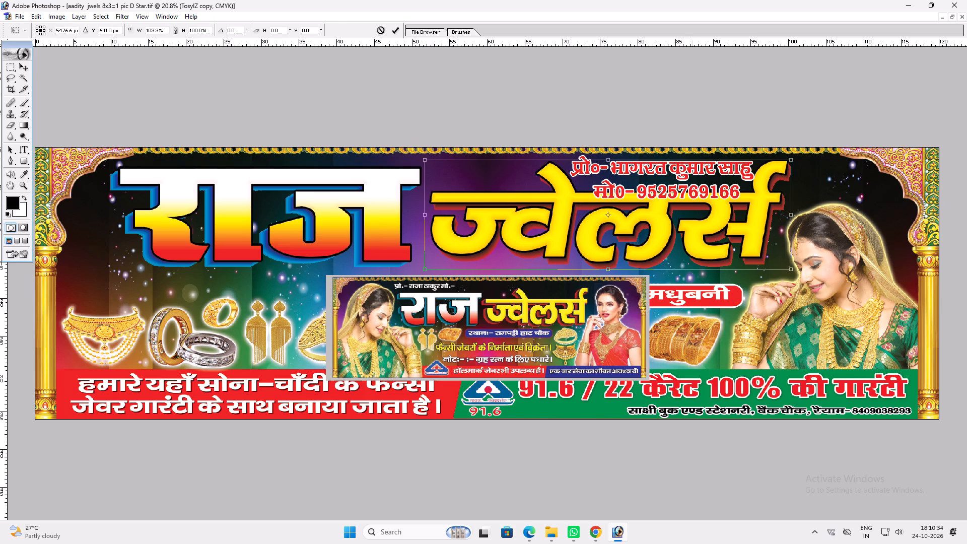
shift+click(689, 158)
key(shift+Return)
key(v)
key(ctrl+t)
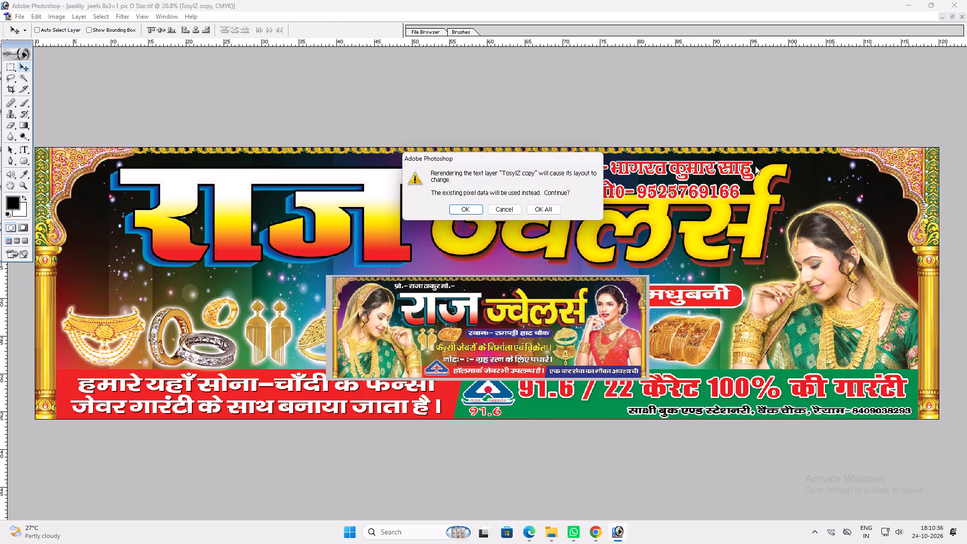
key(Return)
key(Return)
Move the woman in the green saree from the banner's right end to its left part and flip her horizontally.
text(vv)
right_click(855, 283)
click(868, 287)
shift+drag(866, 288, 500, 260)
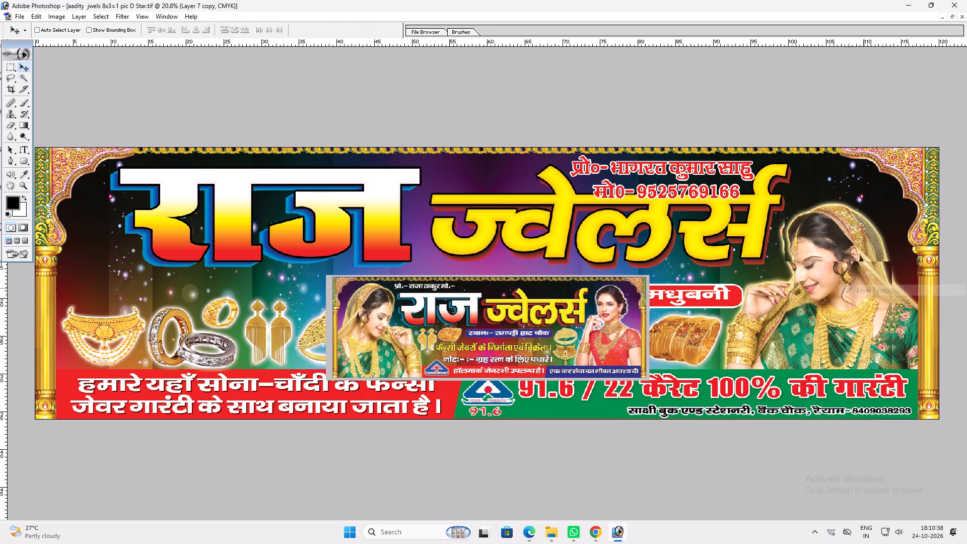
shift+drag(500, 260, 303, 269)
key(ctrl+t)
right_click(303, 269)
click(352, 392)
key(Return)
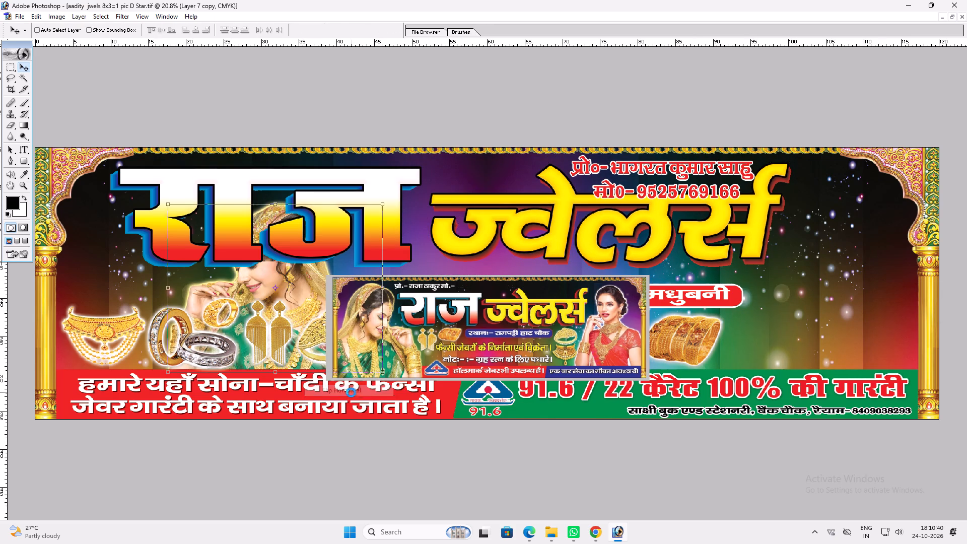
Move the woman in the green saree against the banner's left pillar and enlarge her upward to fill the arch.
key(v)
shift+drag(303, 333, 177, 332)
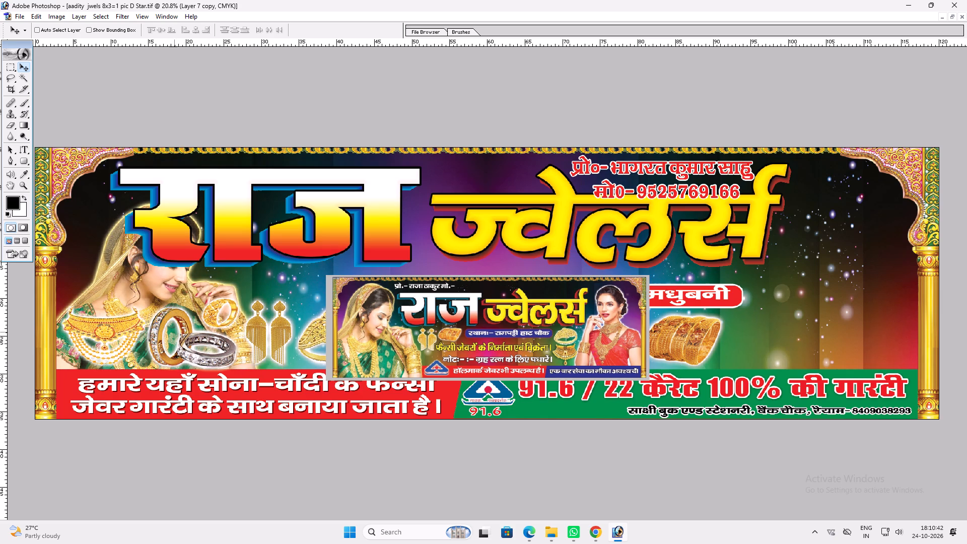
key(ctrl+plus)
key(ctrl+0)
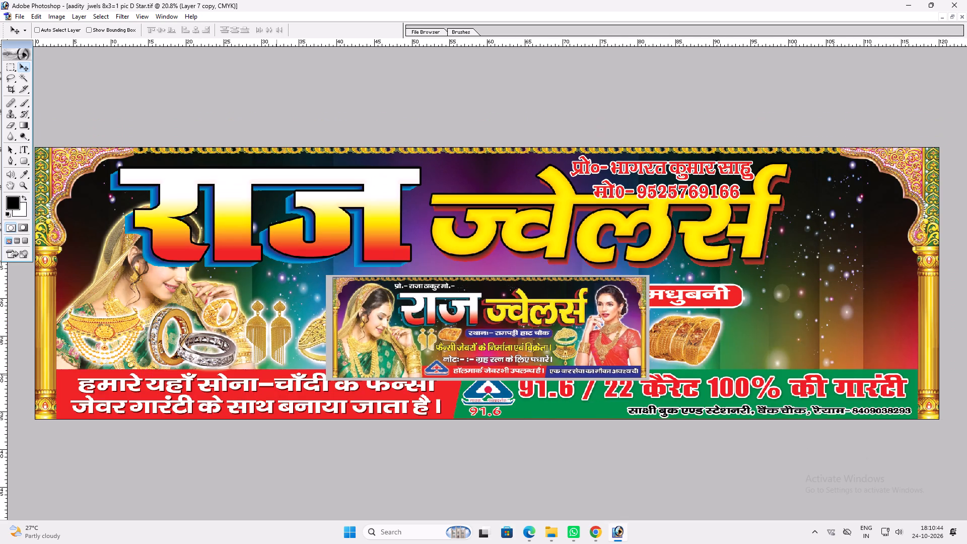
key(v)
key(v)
key(ctrl+t)
shift+drag(151, 207, 155, 166)
key(shift+Return)
Move the राज title right, clear of the woman's face, and narrow it slightly from its right edge.
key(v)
ctrl+right_click(175, 198)
drag(184, 204, 189, 205)
shift+drag(182, 196, 224, 196)
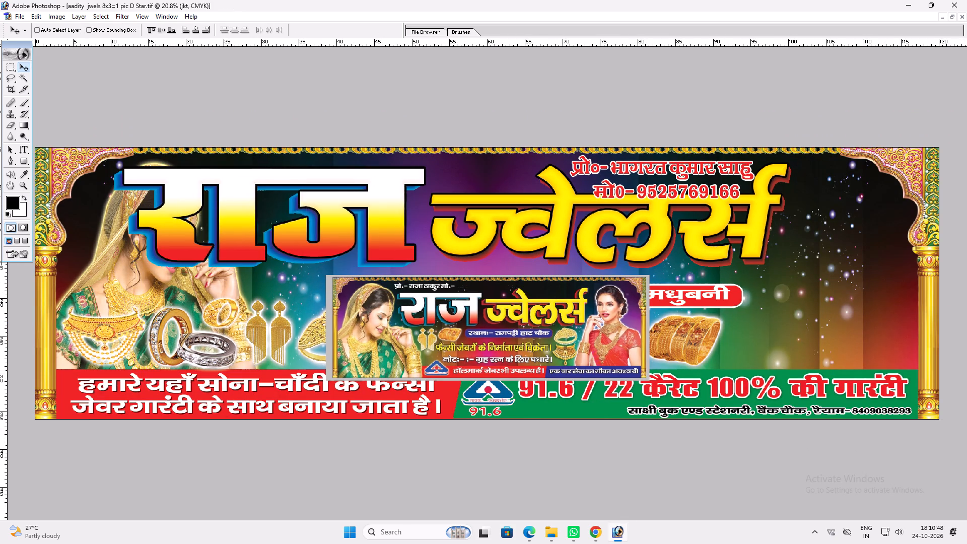
shift+drag(224, 196, 267, 196)
key(ctrl+t)
shift+drag(504, 190, 488, 192)
key(Return)
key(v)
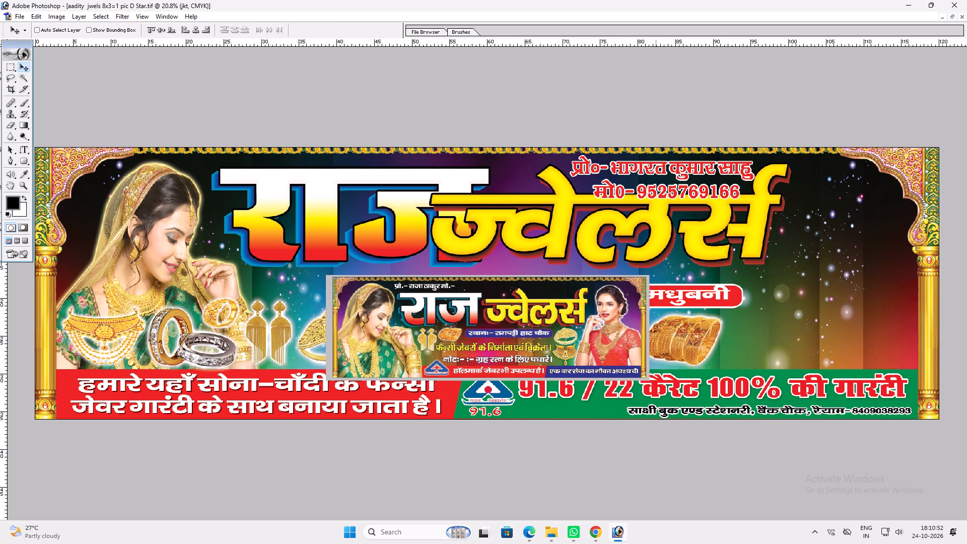
Narrow the ज्वेलर्स title from its right edge and shift it right so it sits beside the राज title.
ctrl+click(657, 213)
key(ctrl+t)
key(shift+Return)
alt+shift+drag(790, 198, 750, 196)
key(Return)
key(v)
shift+drag(670, 225, 671, 224)
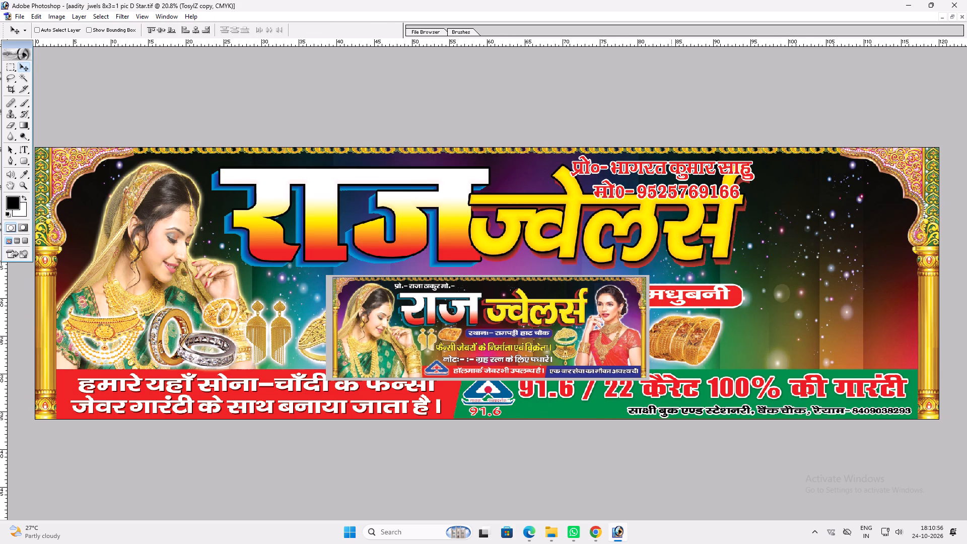
shift+drag(671, 224, 684, 220)
Reduce the size of the black outside stroke on the ज्वेलर्स title.
ctrl+click(660, 223)
key(alt+l)
key(alt+y)
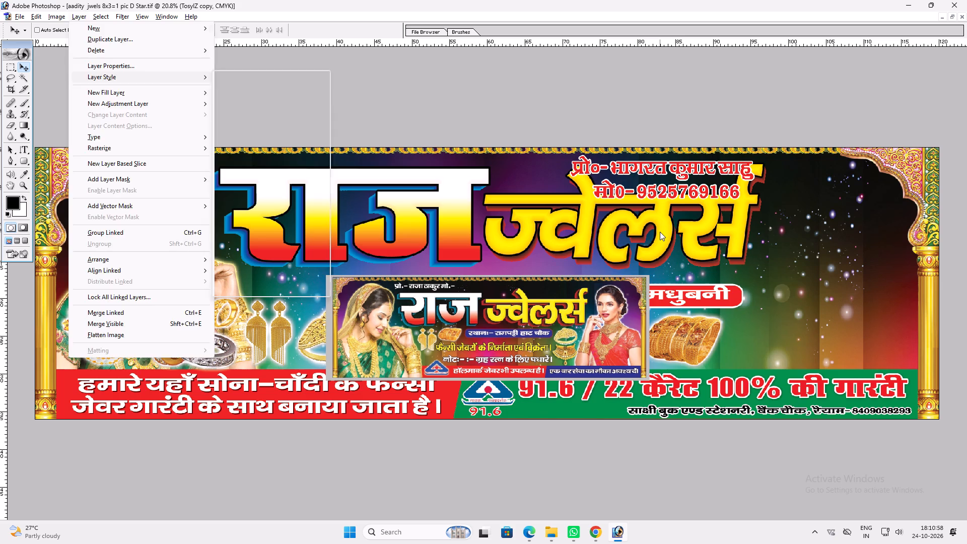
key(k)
scroll(676, 248, down, 3)
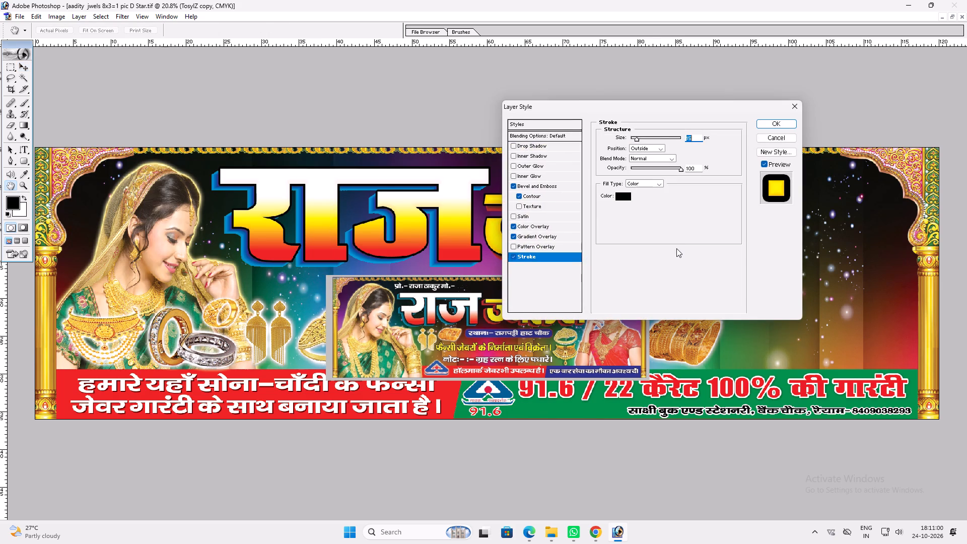
key(Return)
Scale the ज्वेलर्स title down slightly from both its lower and upper right corners.
key(ctrl+t)
key(shift+Return)
shift+drag(761, 271, 759, 271)
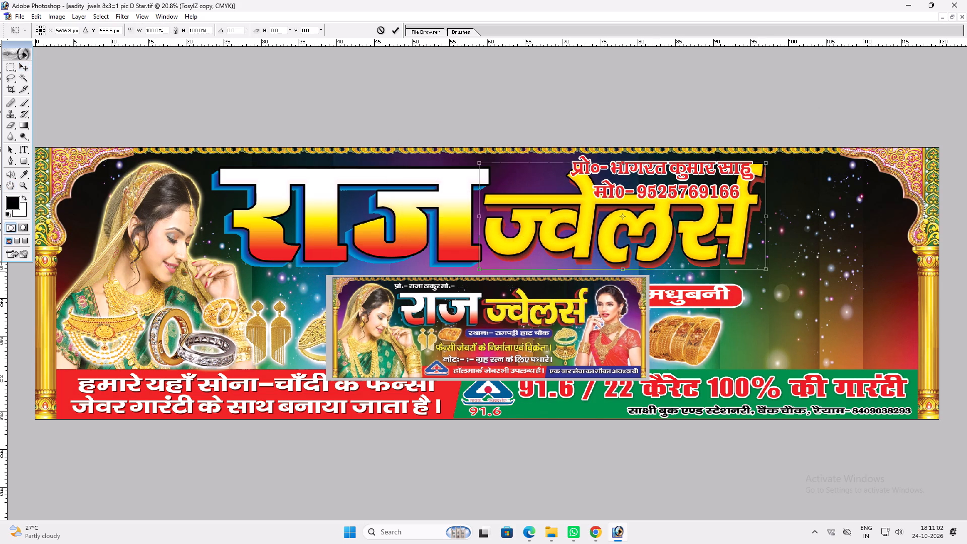
shift+drag(759, 271, 742, 265)
shift+drag(768, 164, 757, 168)
key(shift+Return)
shift+click(699, 201)
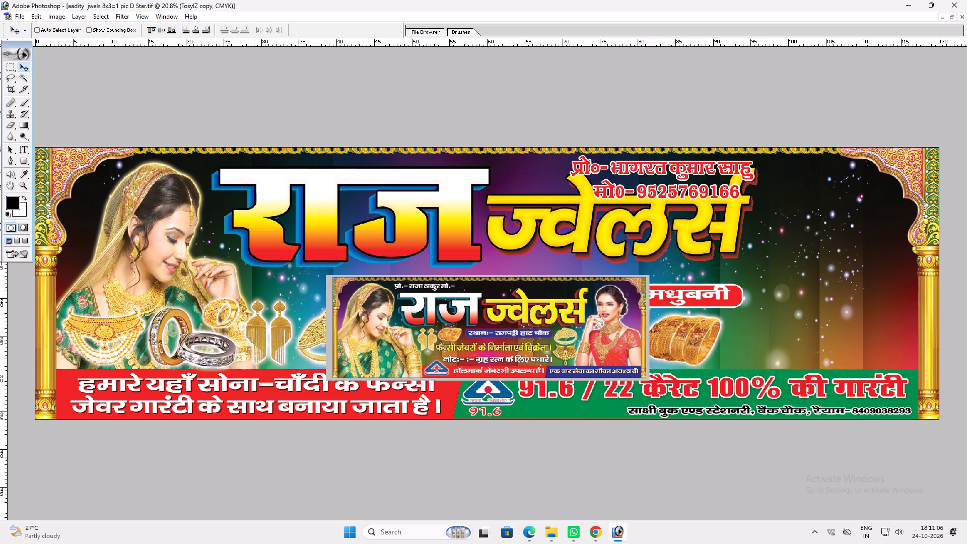
Reduce the राज title's height to about 93.8% by lowering its top edge.
ctrl+click(453, 176)
key(ctrl+t)
shift+drag(440, 166, 439, 174)
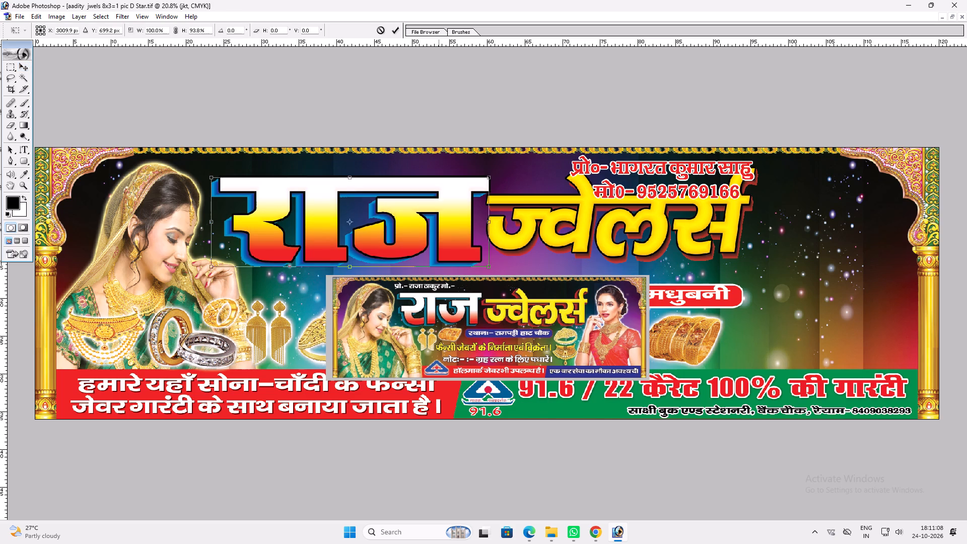
key(shift+Return)
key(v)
Move the proprietor line above राज and replace its text with प्रो०:- and the proprietor's name from the reference design.
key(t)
click(614, 171)
key(ctrl+a)
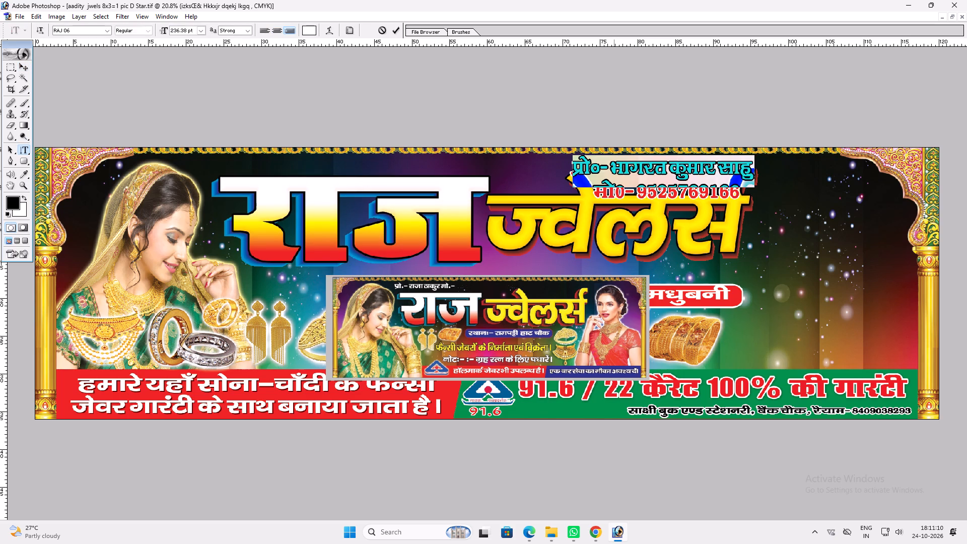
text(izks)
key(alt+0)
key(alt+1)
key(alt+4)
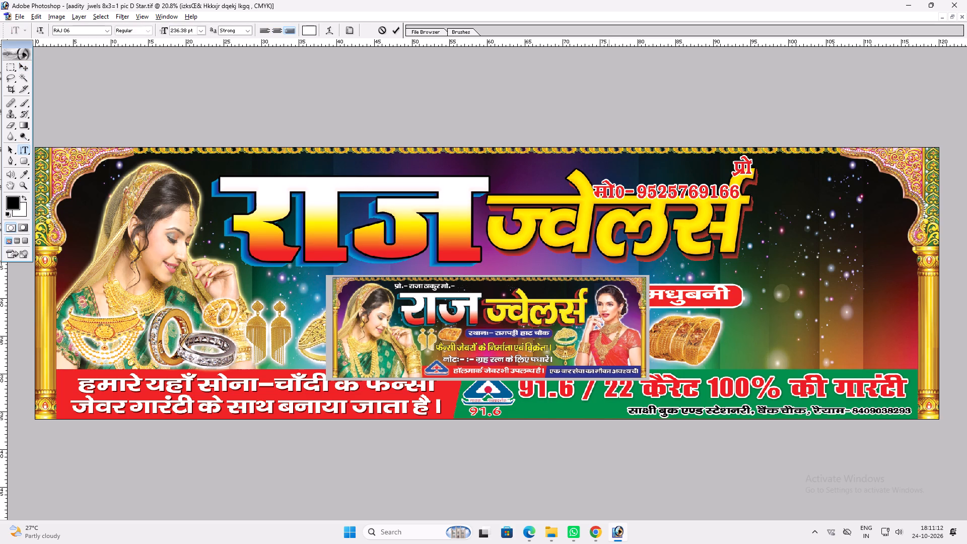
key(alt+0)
drag(898, 223, 433, 224)
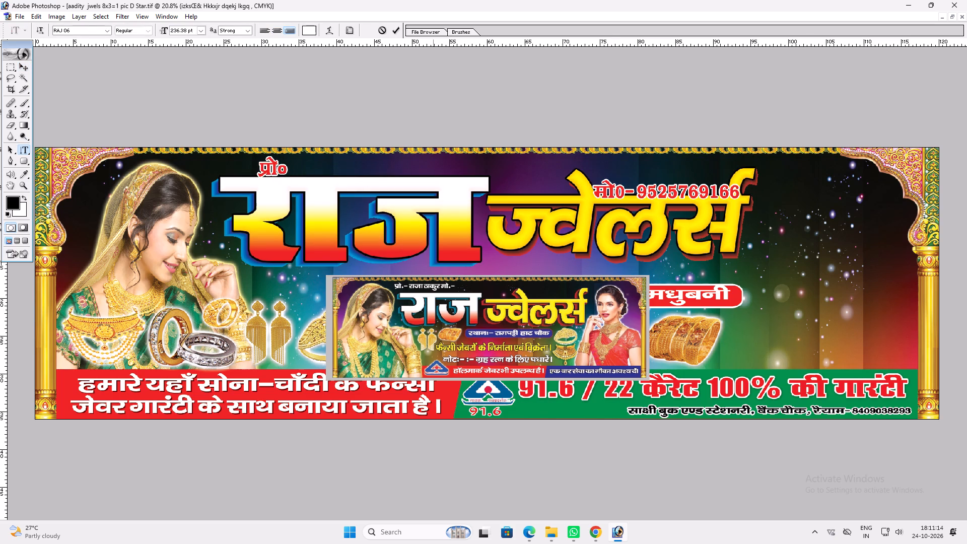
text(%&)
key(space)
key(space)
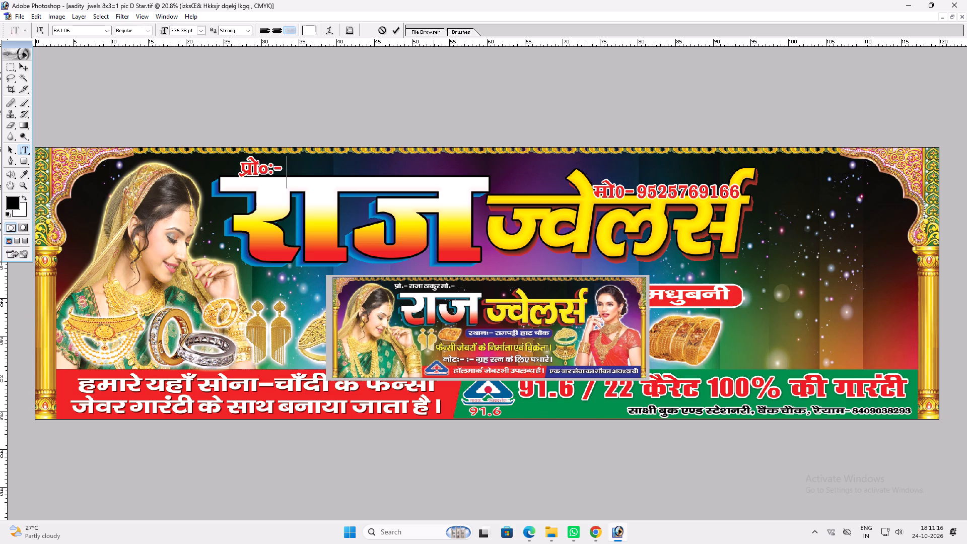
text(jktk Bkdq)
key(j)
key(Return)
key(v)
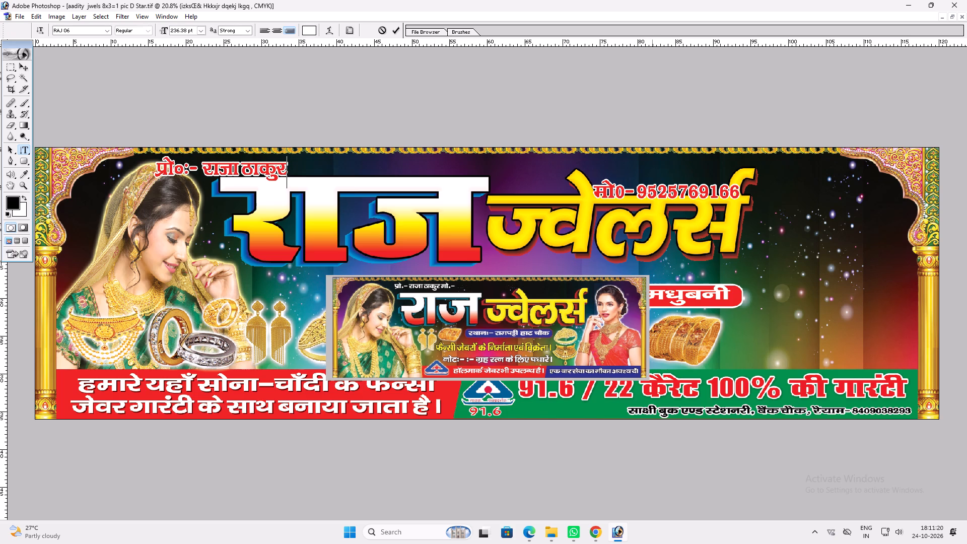
Remove the proprietor line's outline and give the text a white colour overlay.
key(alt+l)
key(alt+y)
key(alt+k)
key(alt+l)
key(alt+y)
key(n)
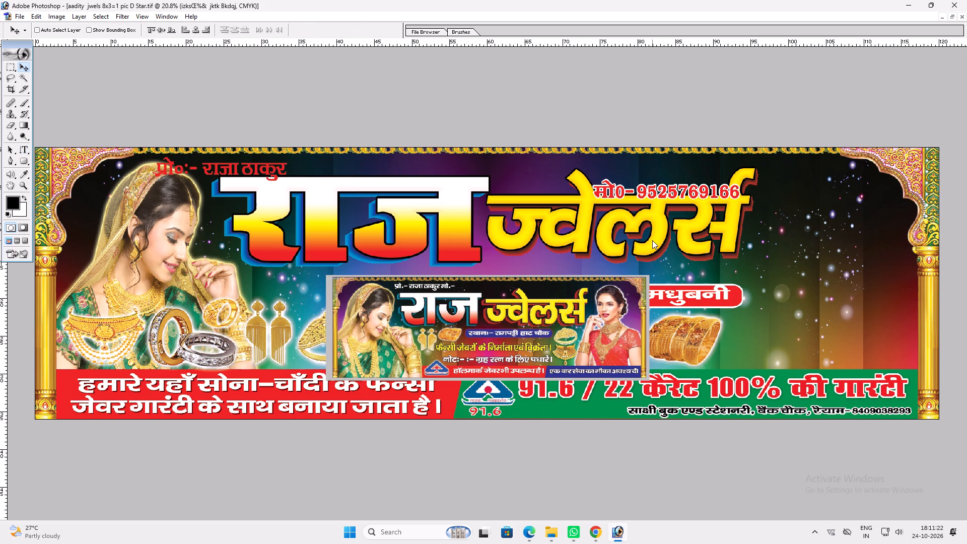
click(546, 229)
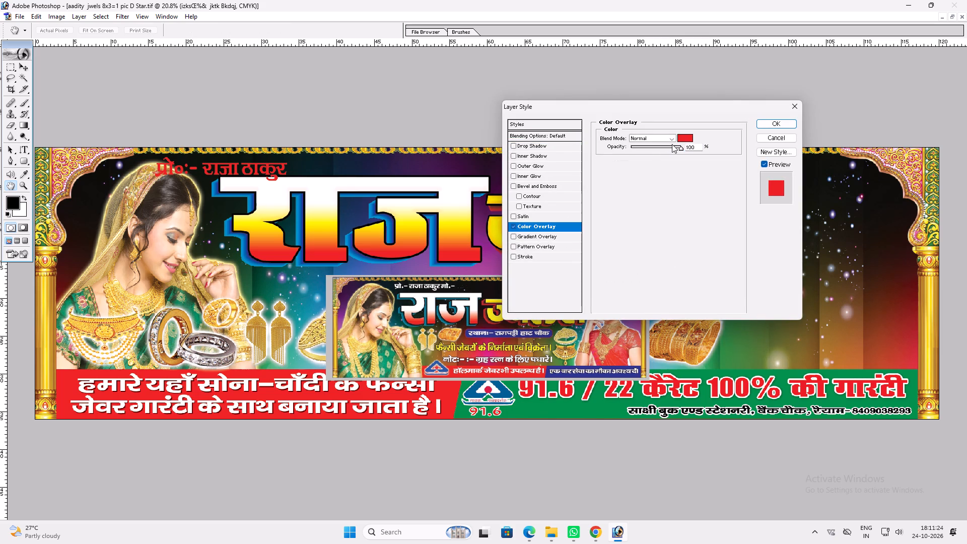
click(687, 137)
drag(443, 231, 255, 124)
key(Return)
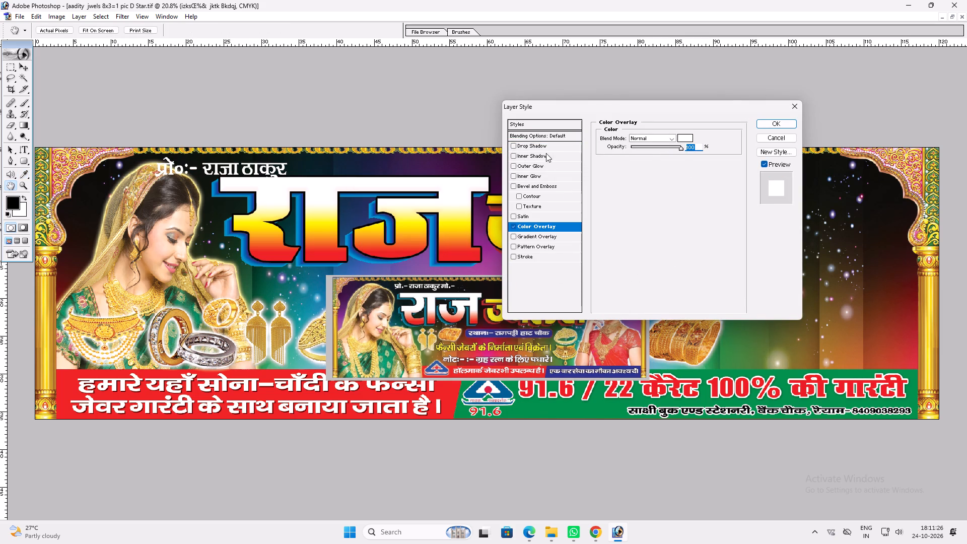
Add a drop shadow to the proprietor line with 100% opacity, 0 px size and a slightly larger distance.
click(544, 148)
drag(640, 199, 591, 183)
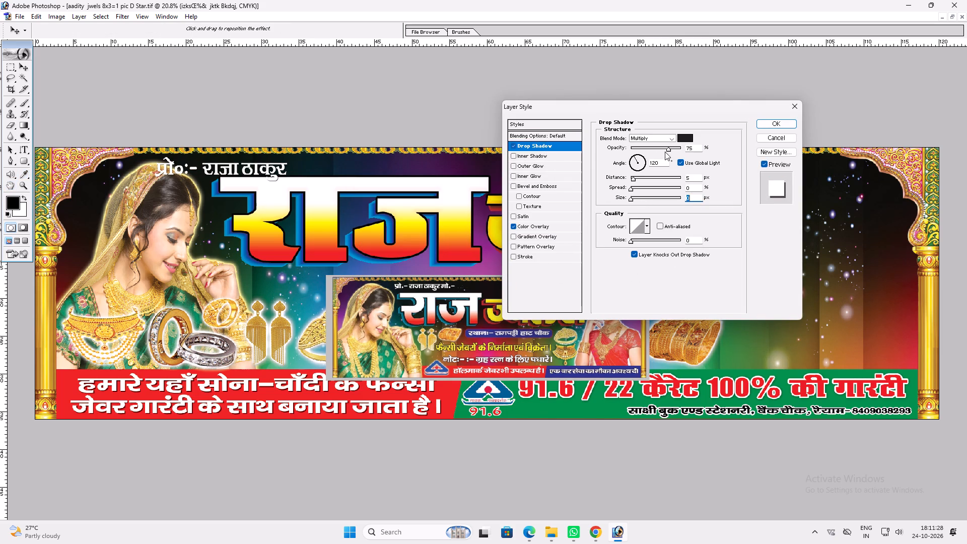
drag(670, 148, 714, 143)
click(636, 179)
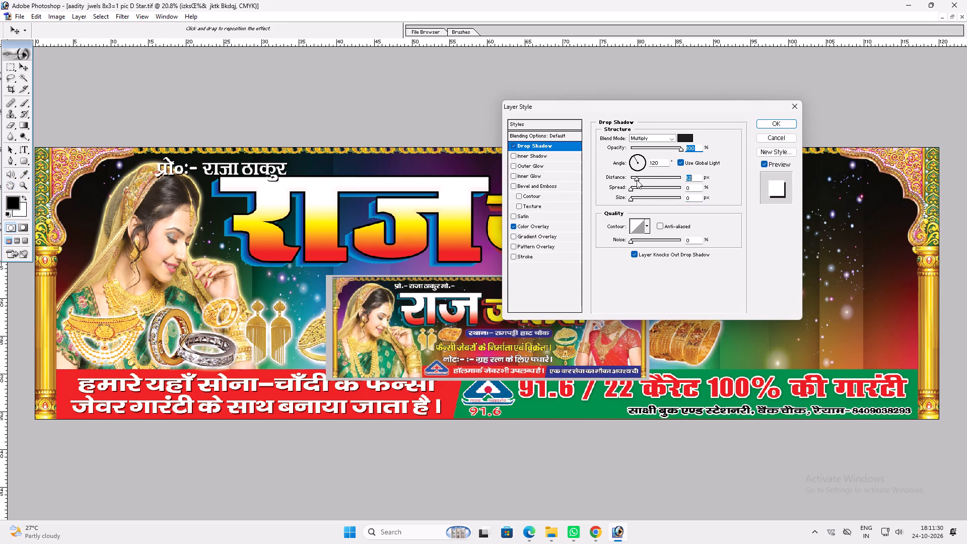
key(Return)
Shorten the राज title a little further and move it down to leave room for the proprietor line.
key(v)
ctrl+click(319, 187)
key(ctrl+t)
shift+drag(332, 173, 330, 177)
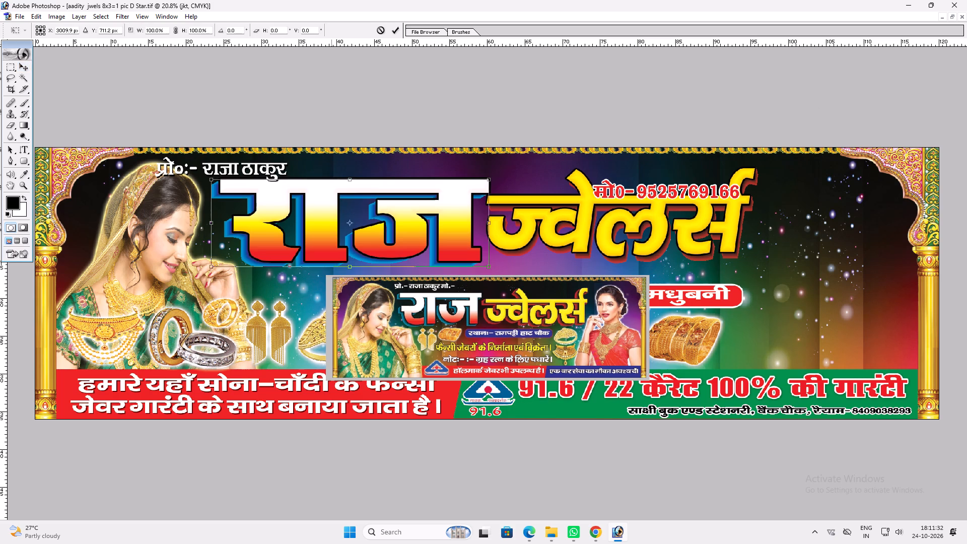
shift+drag(330, 177, 330, 178)
key(shift+Return)
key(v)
shift+drag(337, 209, 338, 217)
key(ctrl+t)
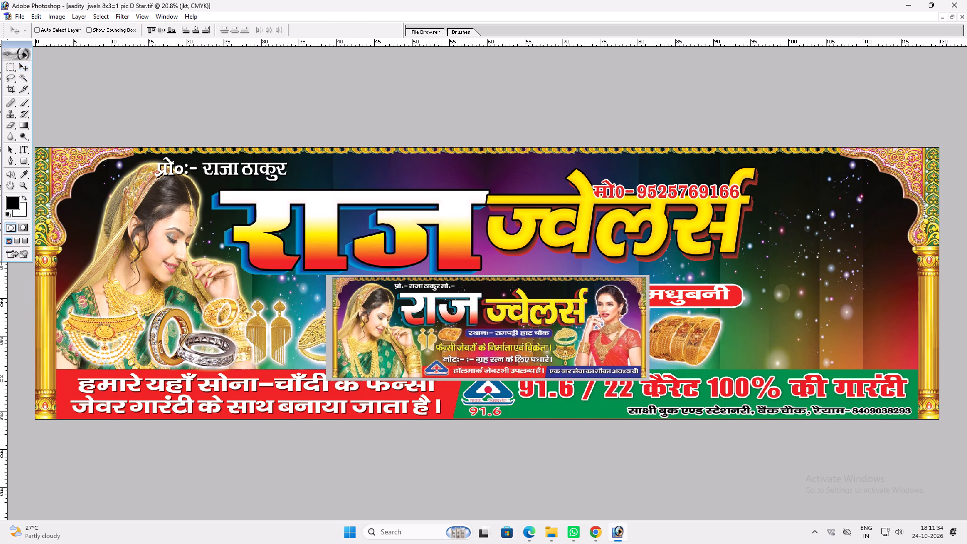
shift+drag(349, 192, 353, 191)
key(shift+Return)
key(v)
Move the proprietor line right so it starts above the left end of the राज title.
ctrl+double_click(284, 164)
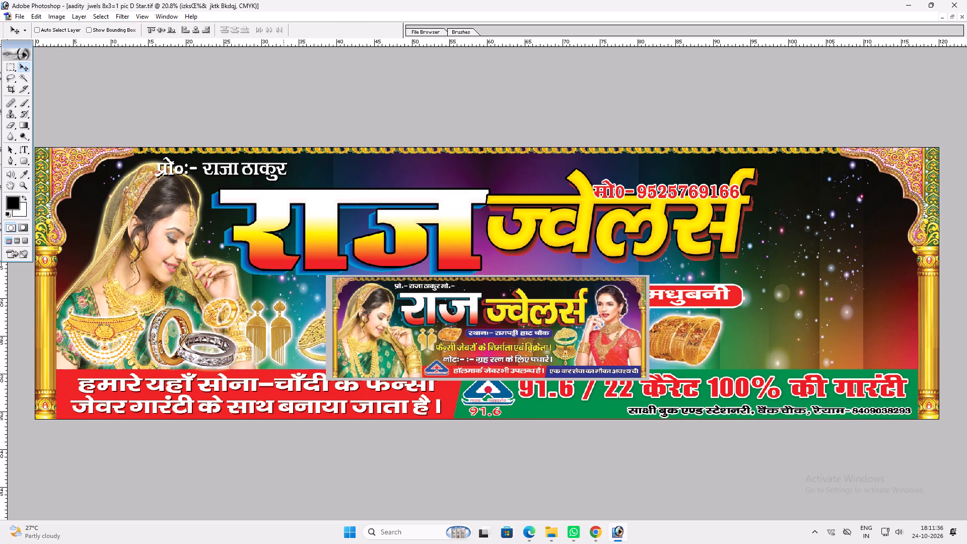
drag(283, 164, 330, 166)
Delete the old red mobile number text overlapping the ज्वेलर्स title.
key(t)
click(687, 196)
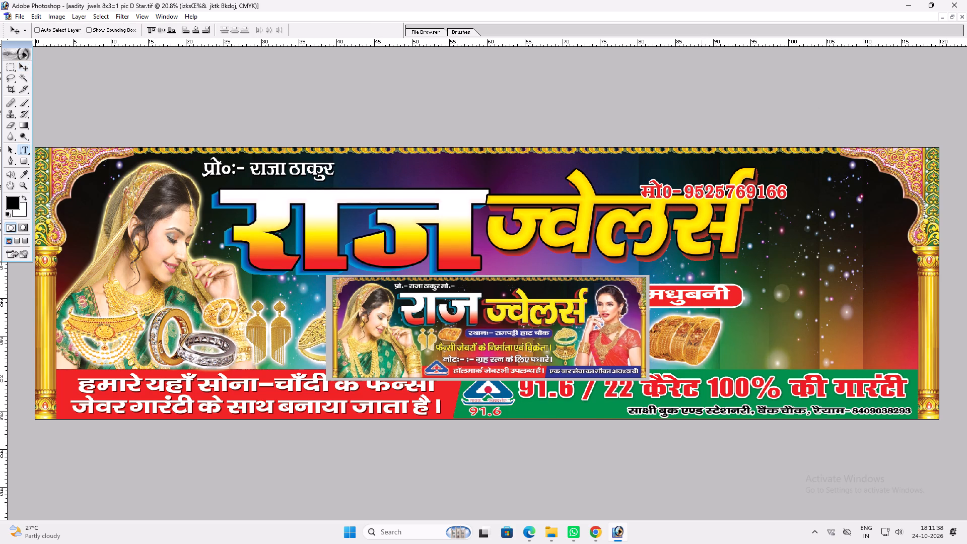
key(ctrl+a)
key(BackSpace)
key(Return)
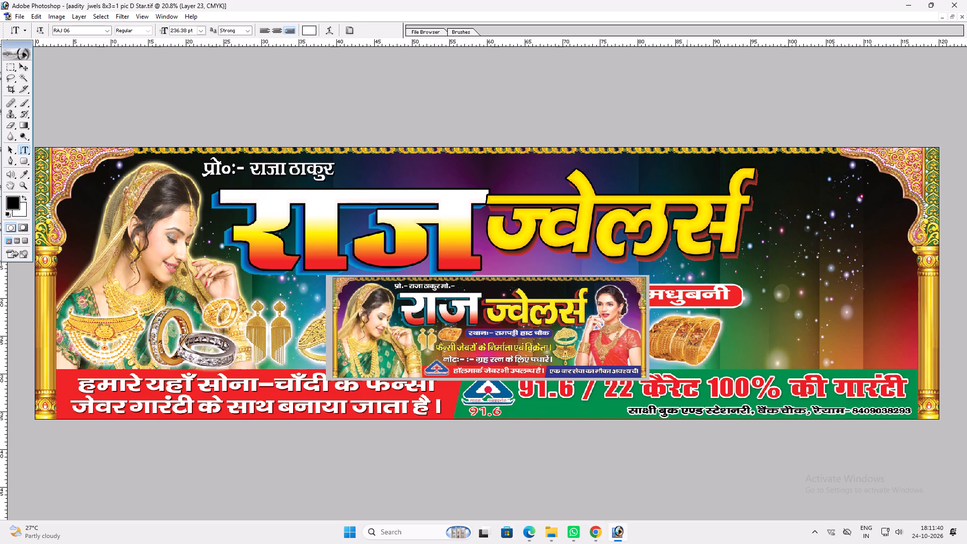
Shift the ज्वेलर्स title slightly right to open a gap after राज.
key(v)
ctrl+click(501, 199)
shift+drag(500, 199, 511, 200)
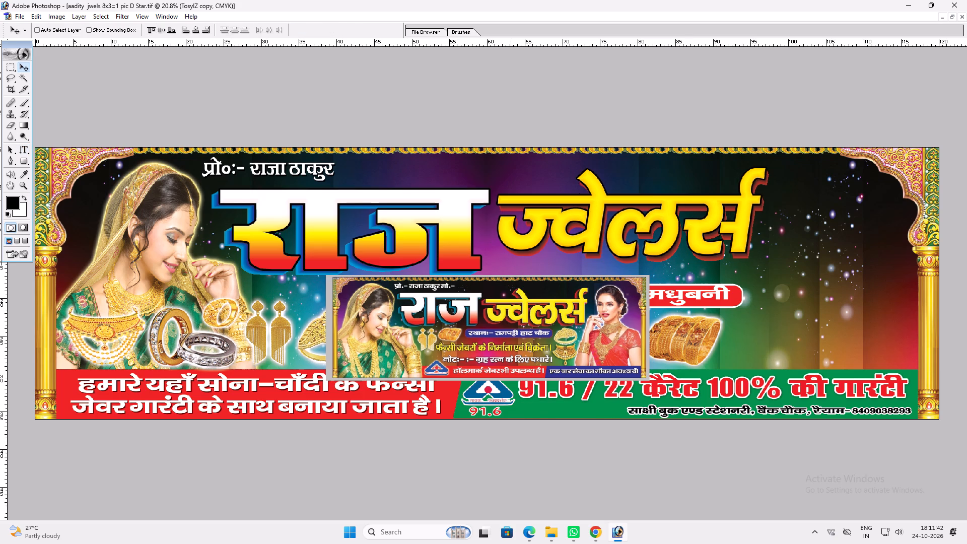
shift+drag(511, 200, 512, 200)
Reduce the ज्वेलर्स title's stroke size and lower its Bevel and Emboss size.
ctrl+click(512, 200)
key(alt+l)
key(alt+y)
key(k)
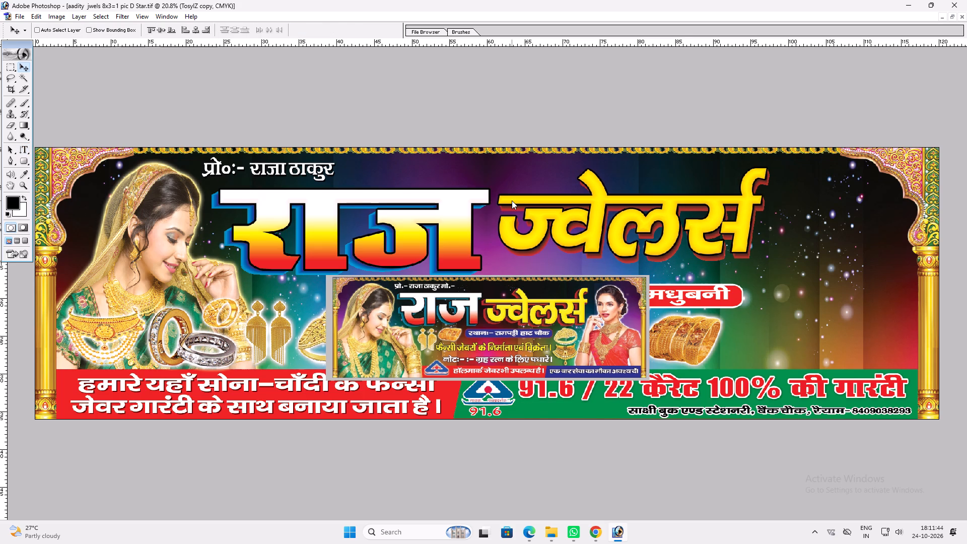
scroll(714, 256, down, 2)
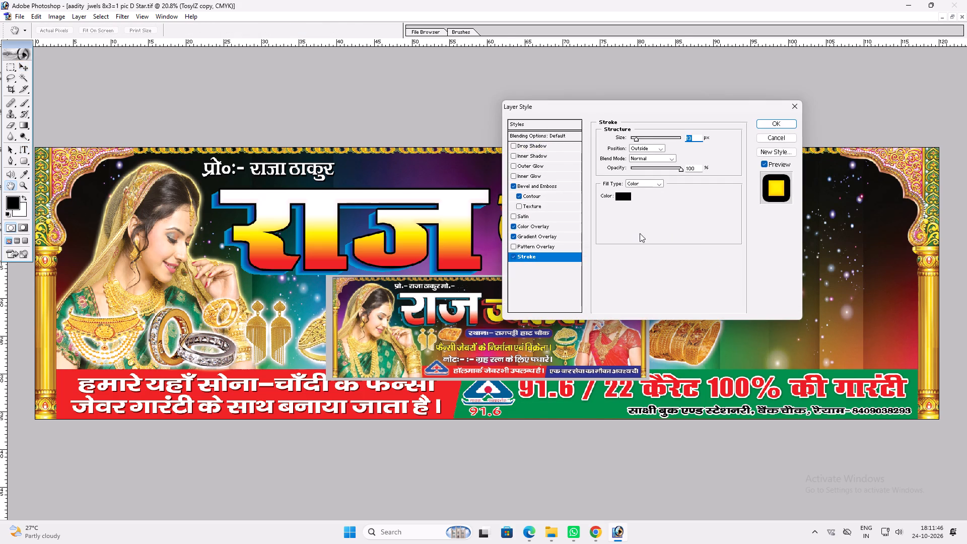
scroll(647, 236, down, 2)
click(552, 188)
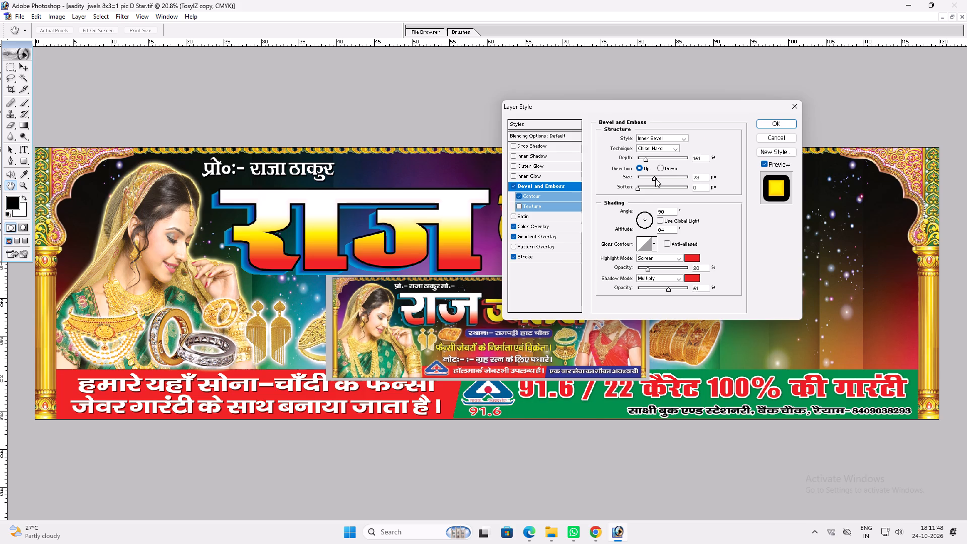
drag(653, 178, 644, 179)
key(Return)
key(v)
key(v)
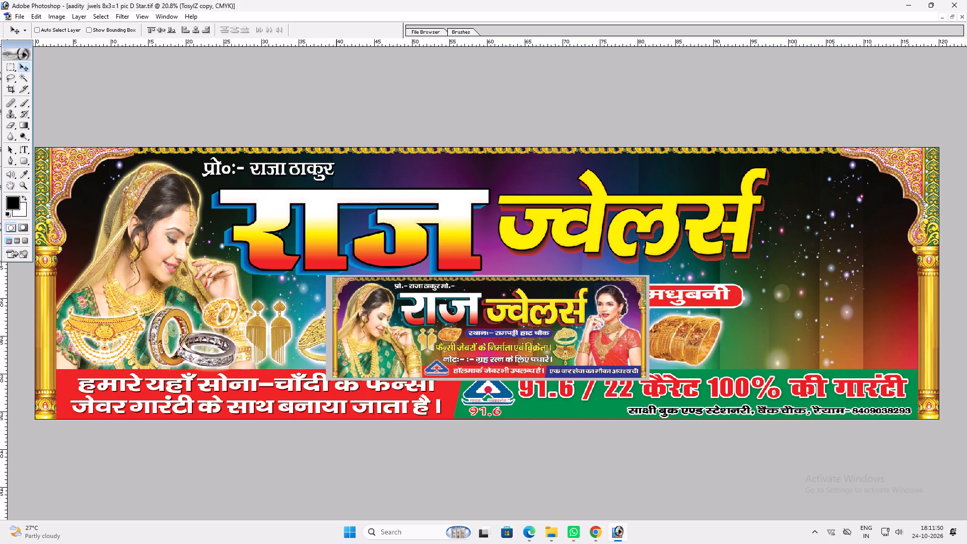
Enlarge the proprietor line above राज by extending its lower right corner.
right_click(328, 164)
drag(339, 168, 344, 170)
key(ctrl+t)
key(shift+Return)
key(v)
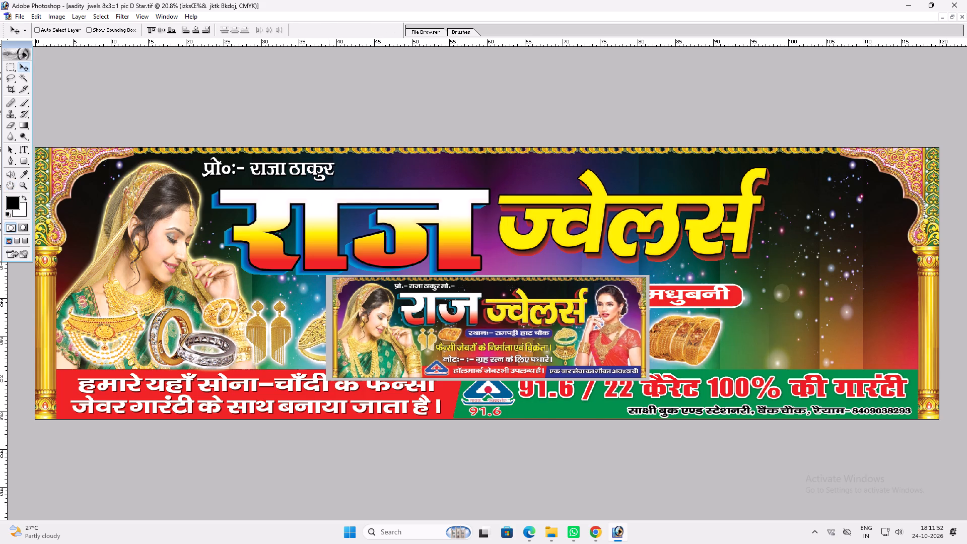
ctrl+shift+right_click(330, 165)
ctrl+shift+click(347, 172)
drag(330, 172, 343, 176)
key(ctrl+z)
key(ctrl+t)
shift+drag(335, 179, 350, 181)
key(shift+Return)
Try several RAJ fonts on the proprietor line and set it to RAJ 04.
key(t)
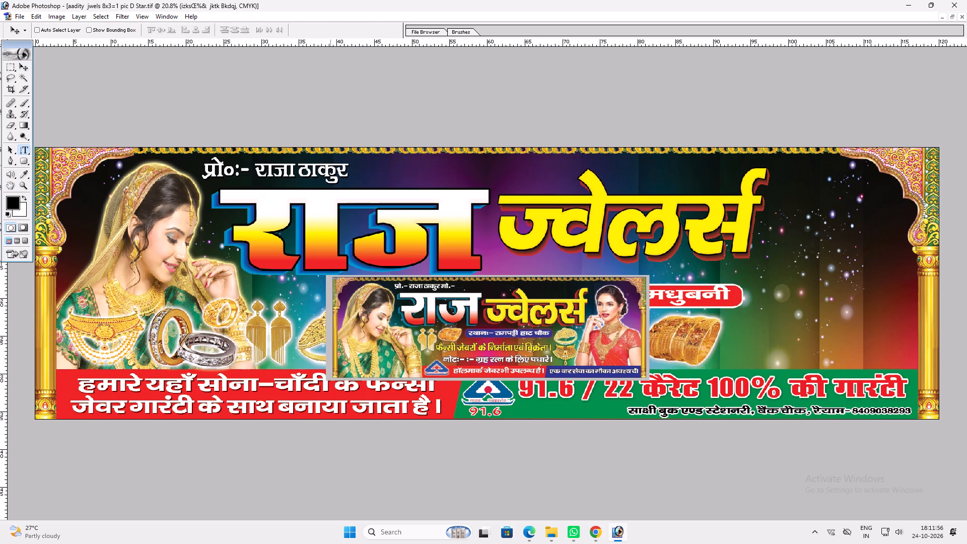
click(258, 169)
key(ctrl+a)
click(81, 31)
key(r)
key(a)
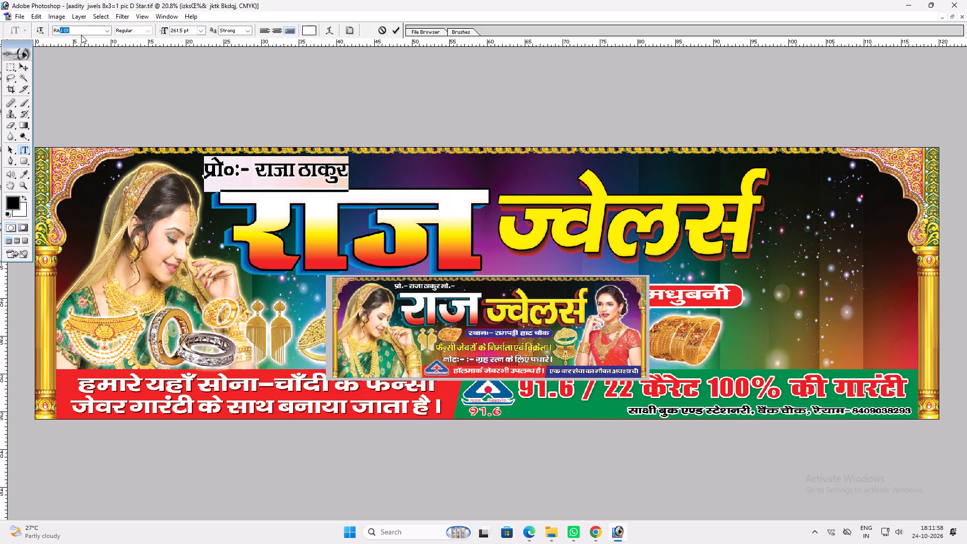
key(Down)
key(Down)
key(Down)
key(Down)
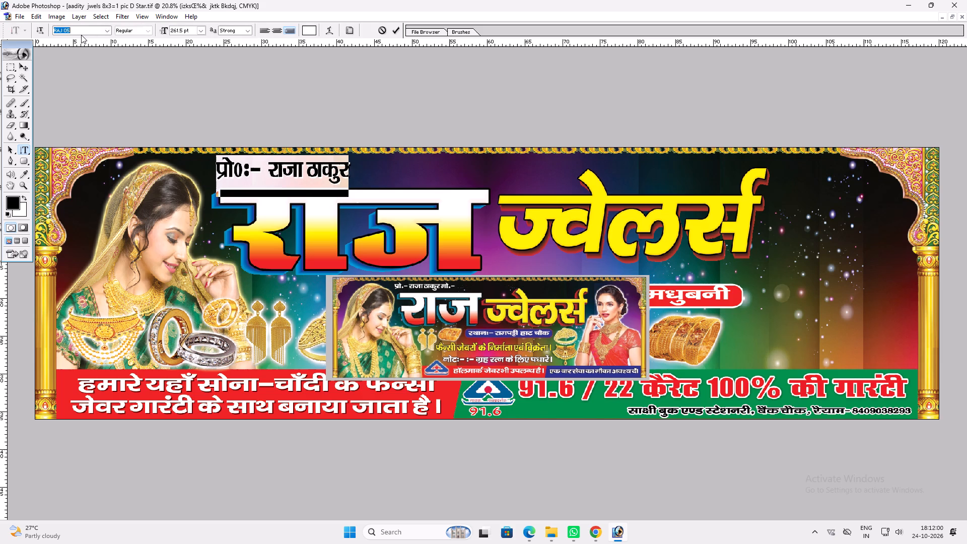
key(Down)
key(Down)
key(Down)
key(Down)
key(Down)
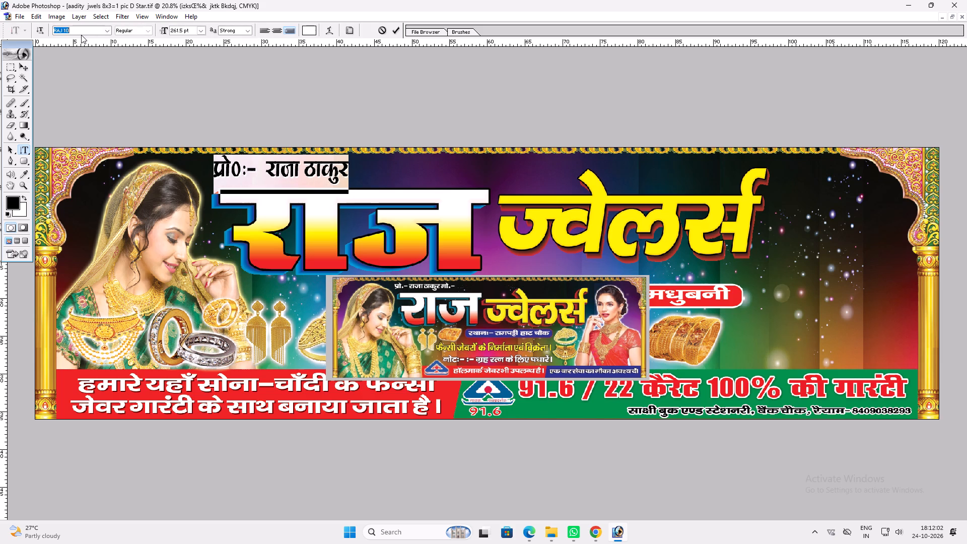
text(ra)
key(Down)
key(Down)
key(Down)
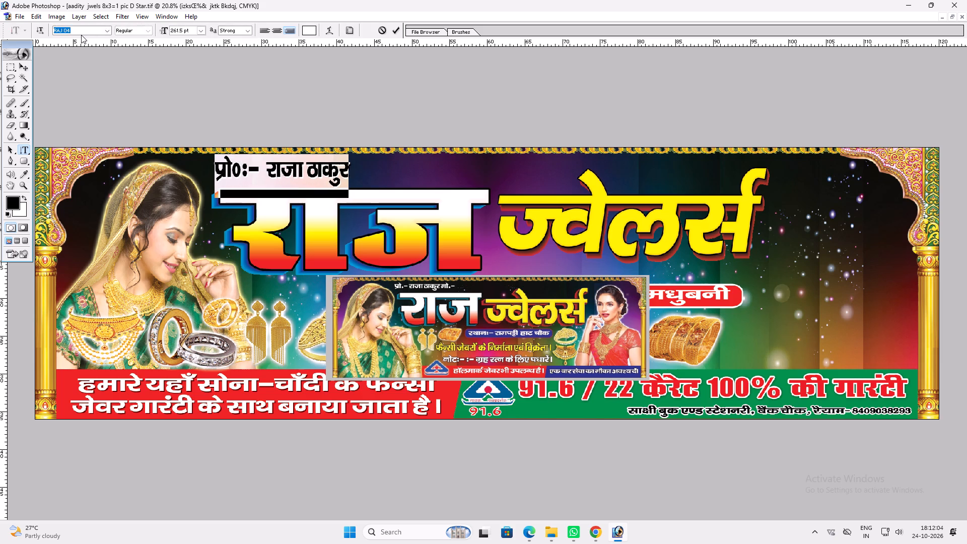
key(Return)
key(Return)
Stretch the proprietor line wider to the right and reduce its height.
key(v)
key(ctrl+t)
shift+drag(351, 163, 385, 164)
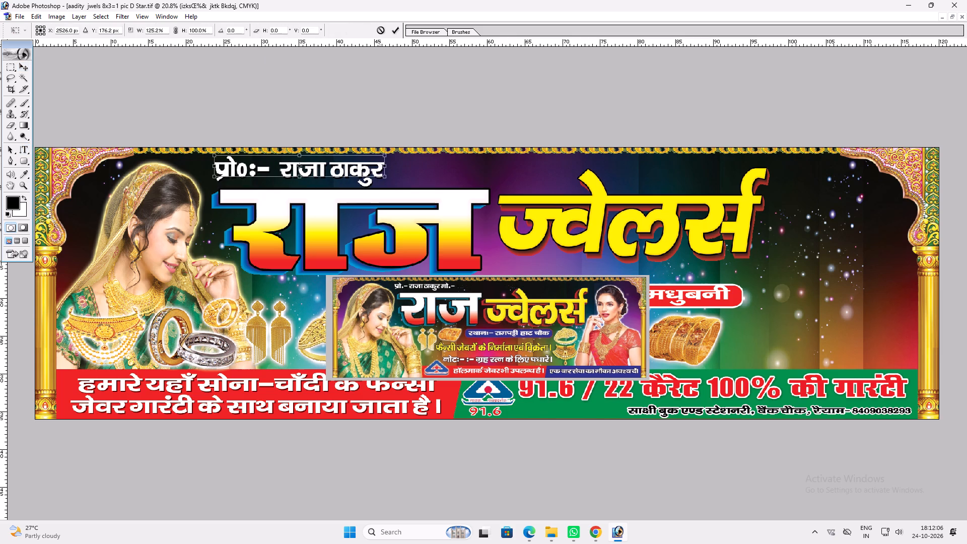
shift+drag(381, 153, 364, 156)
shift+click(341, 175)
key(Return)
key(Return)
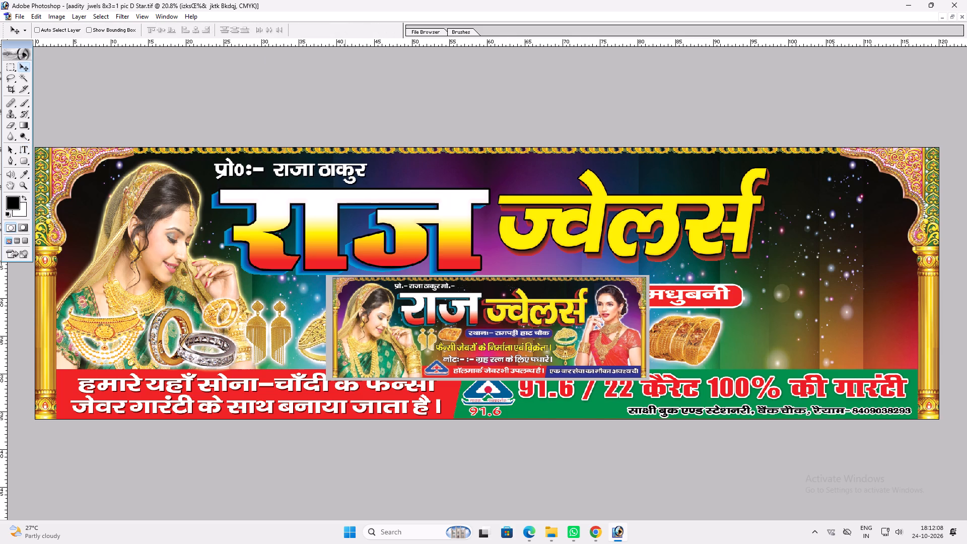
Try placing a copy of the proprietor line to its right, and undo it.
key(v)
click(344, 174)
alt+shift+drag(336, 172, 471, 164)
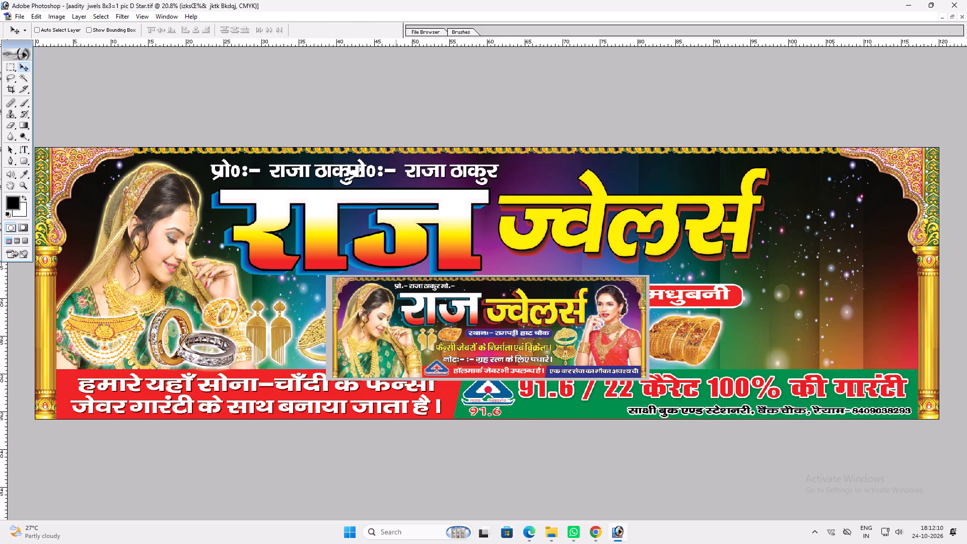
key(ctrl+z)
Append a comma and the mobile label मो to the end of the proprietor line.
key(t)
click(358, 171)
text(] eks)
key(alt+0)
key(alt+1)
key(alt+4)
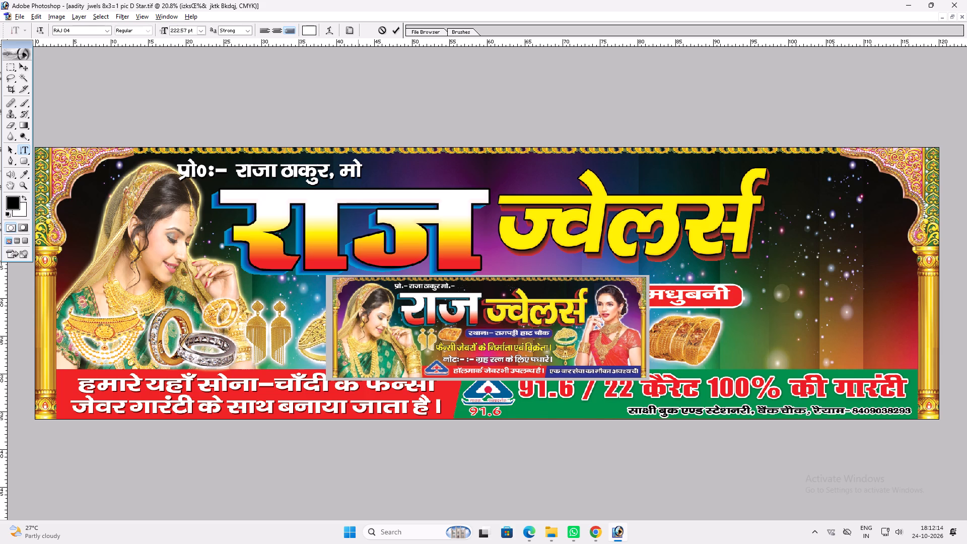
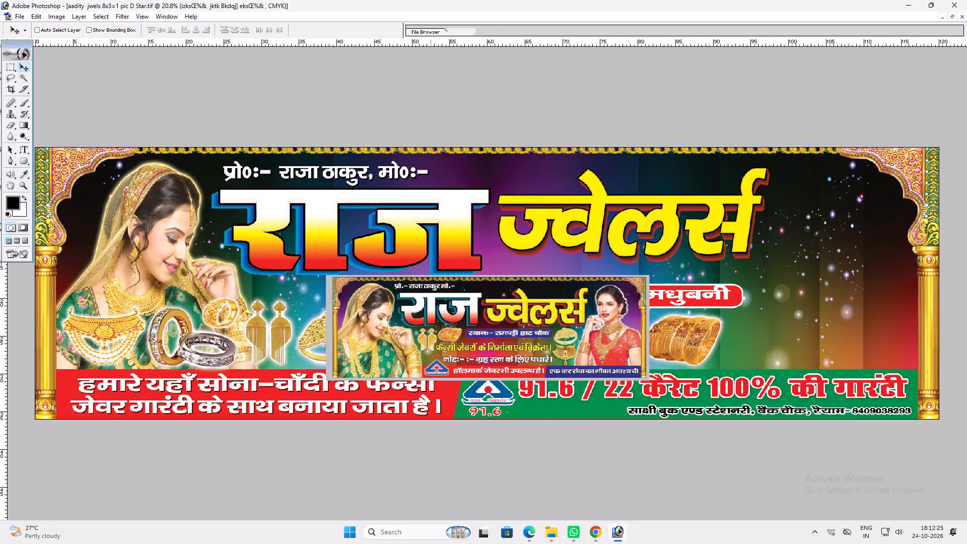
Nudge the proprietor line slightly to the left above the राज heading.
shift+drag(406, 179, 400, 179)
key(v)
Move the pasted reference design down and to the right, clear of the red address plate.
ctrl+click(504, 331)
drag(504, 328, 509, 328)
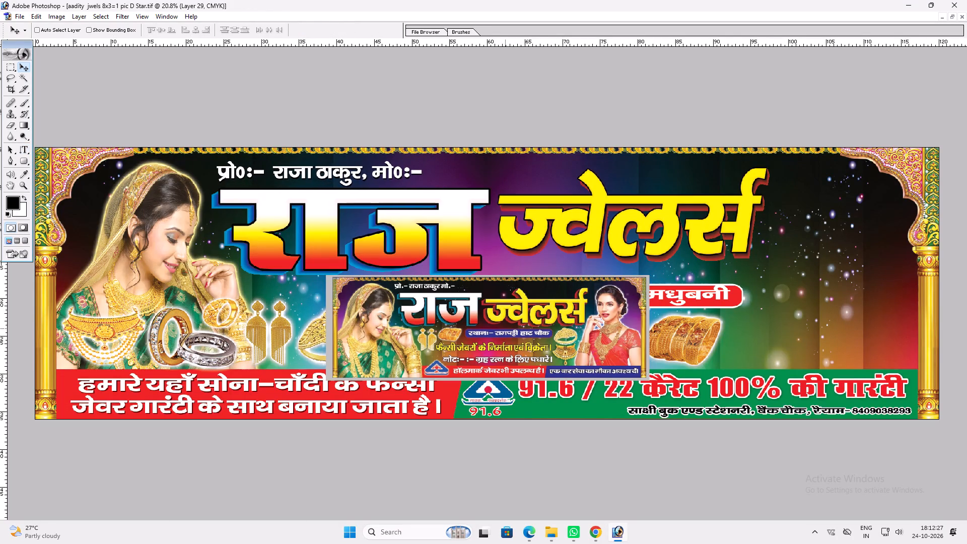
drag(509, 328, 564, 363)
Delete the red address plate and its text बेलाम चौक, मधुबनी beneath the ज्वेलर्स heading.
ctrl+click(559, 304)
key(alt+l)
key(alt+l)
key(alt+l)
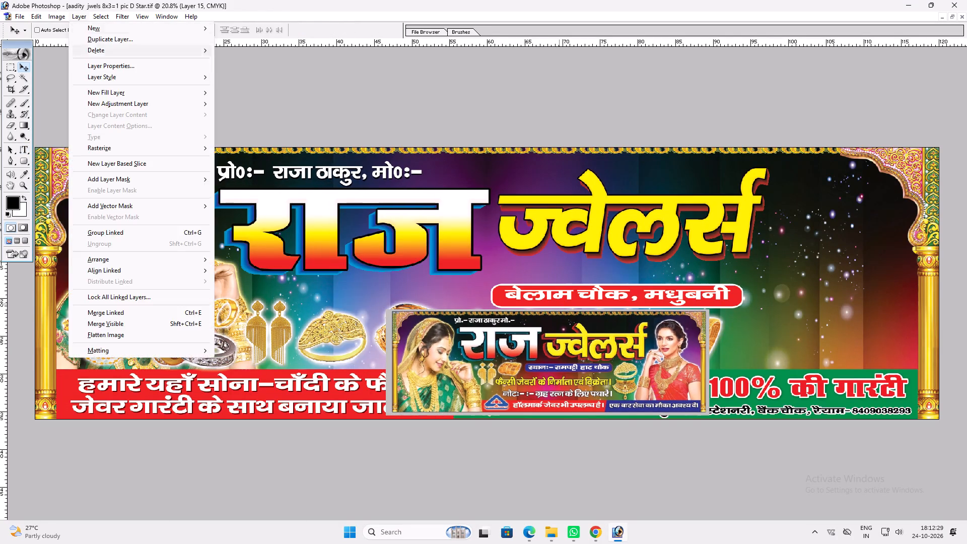
key(t)
click(556, 304)
key(ctrl+a)
key(Return)
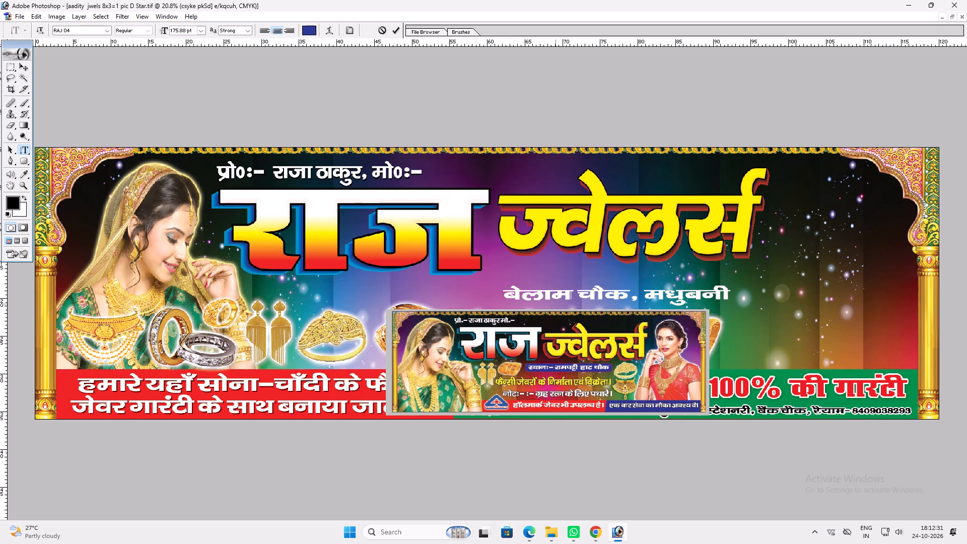
key(ctrl+a)
key(BackSpace)
key(Return)
key(v)
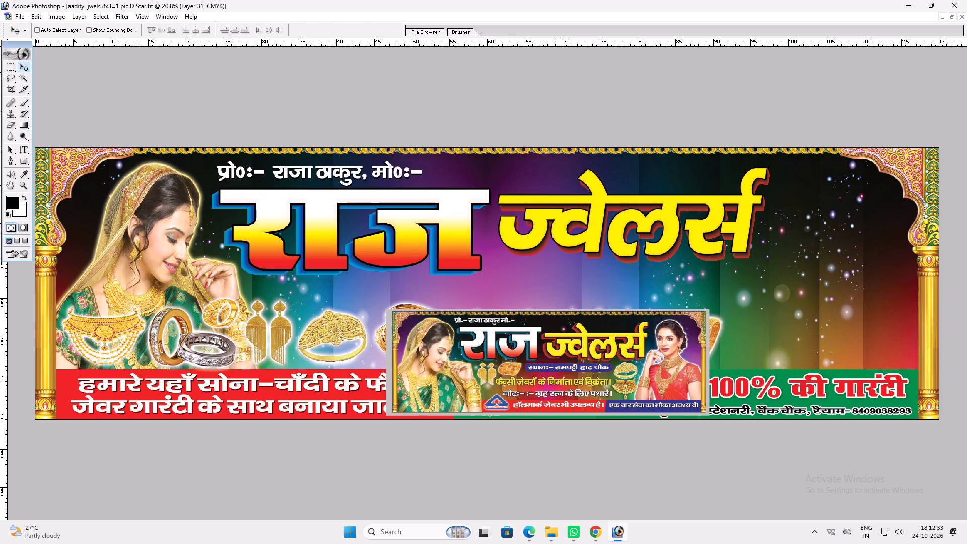
key(ctrl+0)
text(vv)
Open the 30x43 inch "jwelery goldff" gold-house poster in Photoshop from the jwe search results in File Explorer.
click(546, 533)
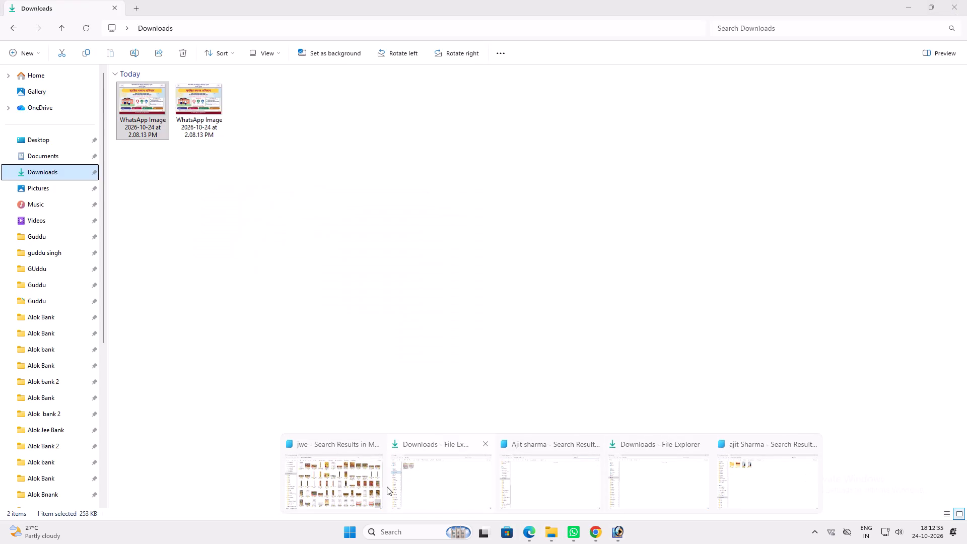
click(385, 482)
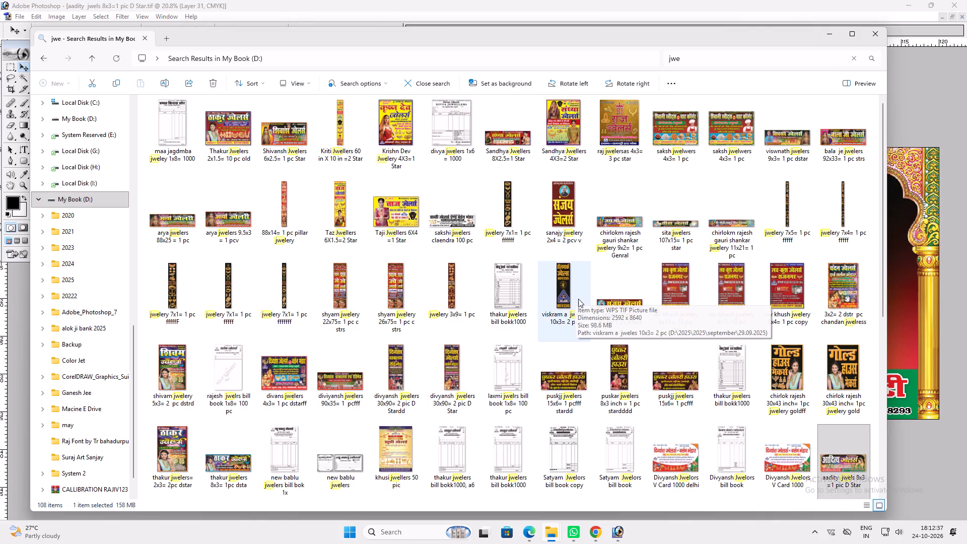
drag(782, 371, 623, 536)
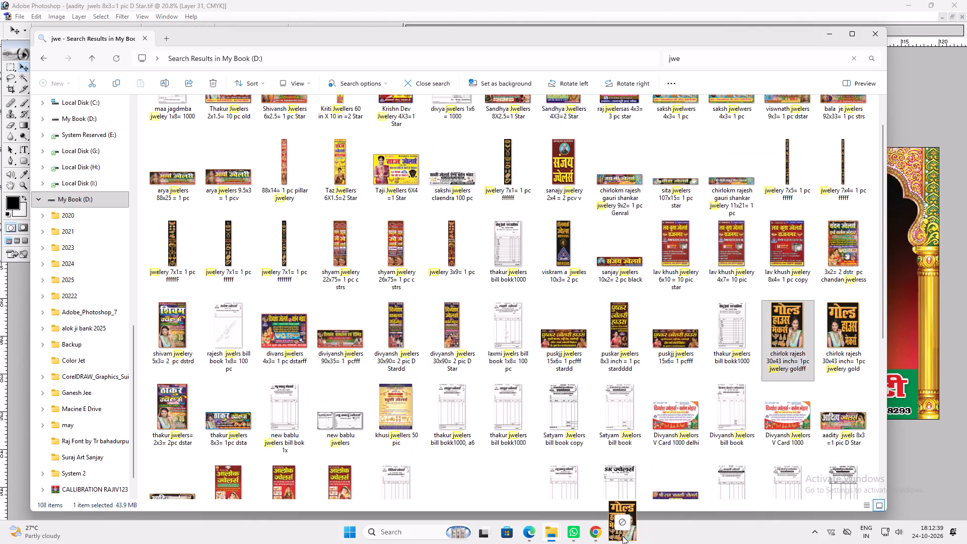
drag(623, 536, 602, 407)
key(v)
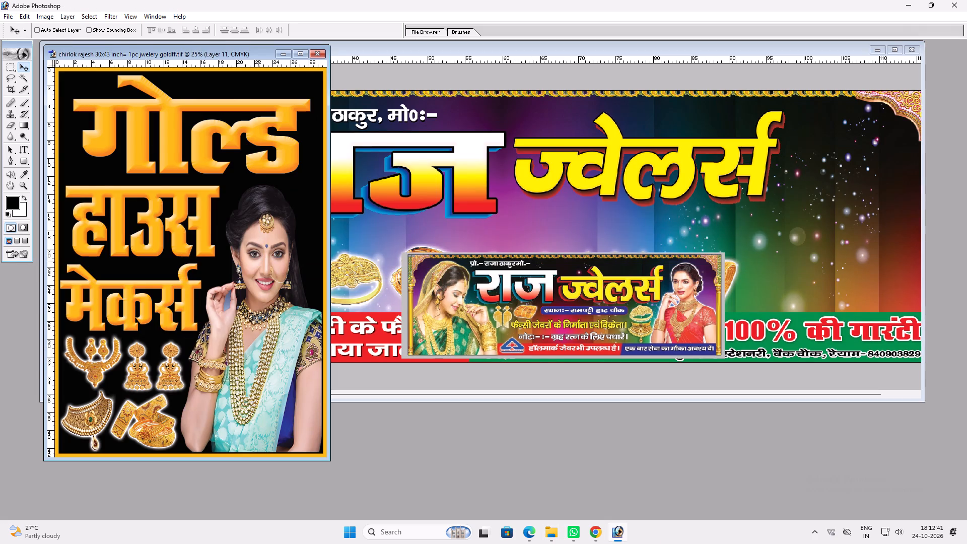
Copy the woman in the turquoise sari from the gold-house poster into the राज ज्वेलर्स banner.
ctrl+click(258, 261)
drag(258, 257, 662, 239)
key(v)
double_click(601, 53)
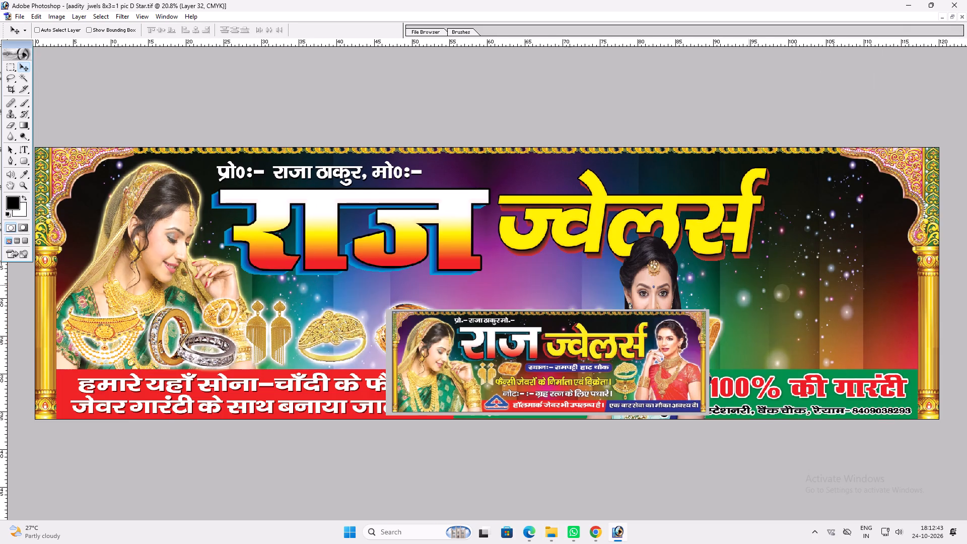
Flip the copied woman horizontally and place her at the banner's right end.
key(ctrl+t)
ctrl+right_click(723, 282)
click(775, 399)
key(Return)
text(vv)
drag(727, 370, 889, 314)
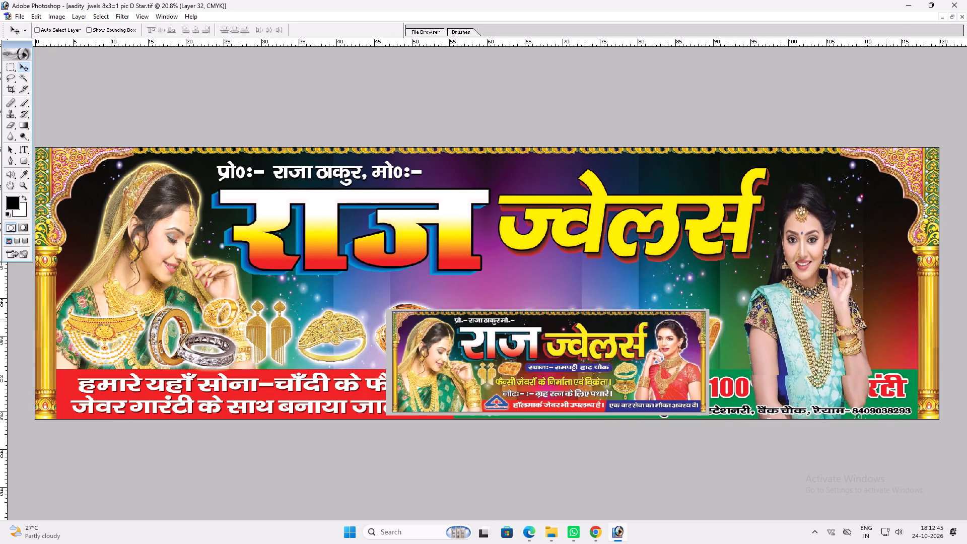
drag(889, 314, 903, 299)
Send the woman's layer behind the arch frame and bottom strips, and shift her right against the pillar.
key(ctrl+shift+bracketleft)
key(ctrl+bracketright)
key(ctrl+bracketright)
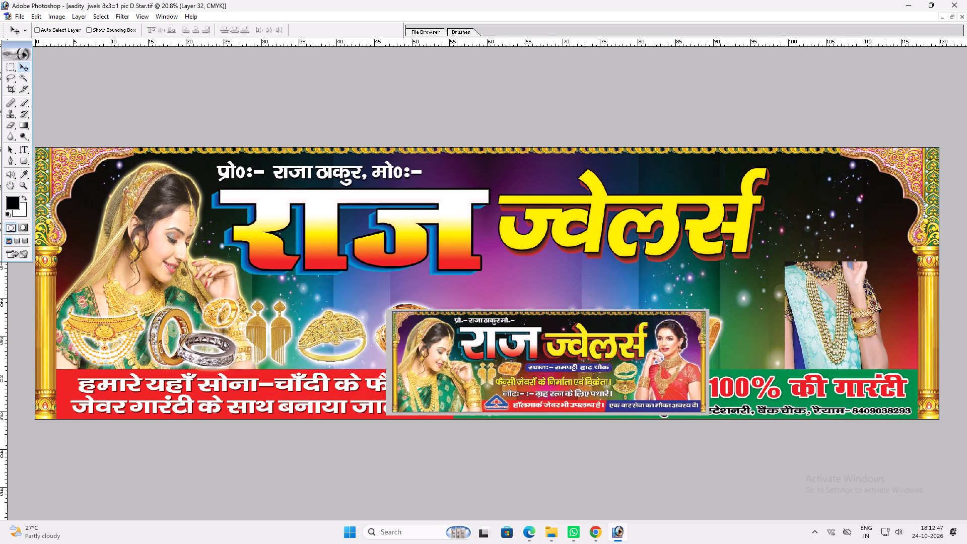
key(v)
shift+drag(886, 298, 912, 294)
Stretch the woman figure wider to the left and slightly to the right.
key(ctrl+t)
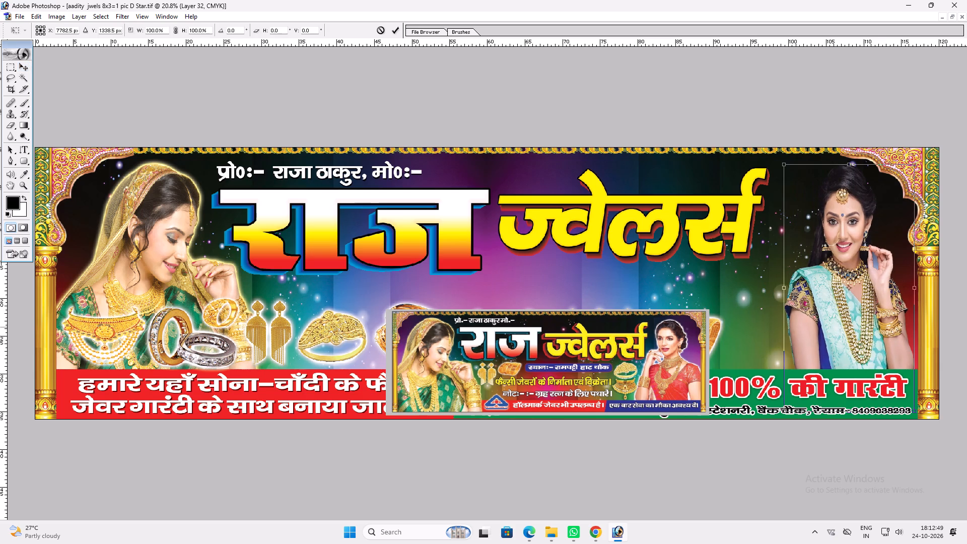
shift+drag(783, 323, 761, 325)
key(shift+Return)
key(ctrl+t)
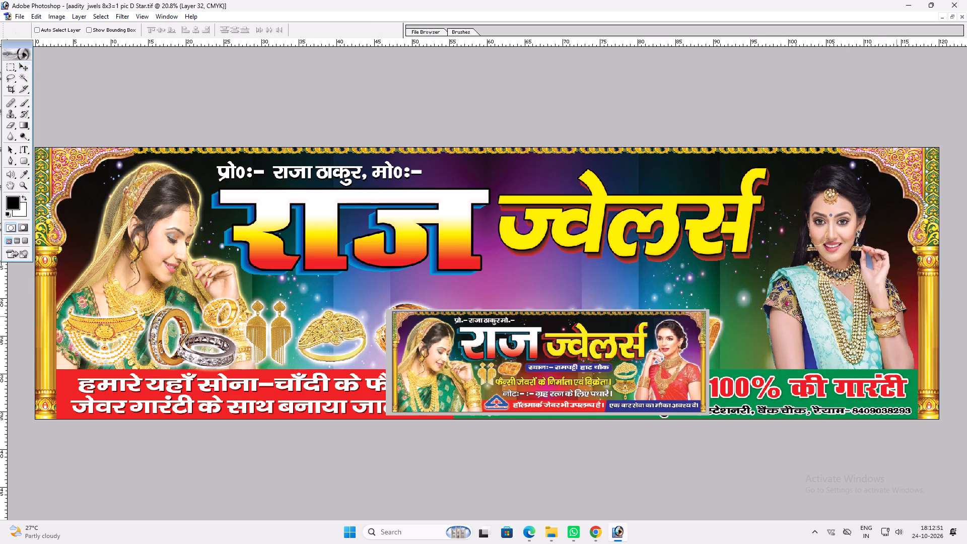
shift+drag(912, 308, 917, 307)
key(shift+Return)
key(v)
key(ctrl+0)
key(v)
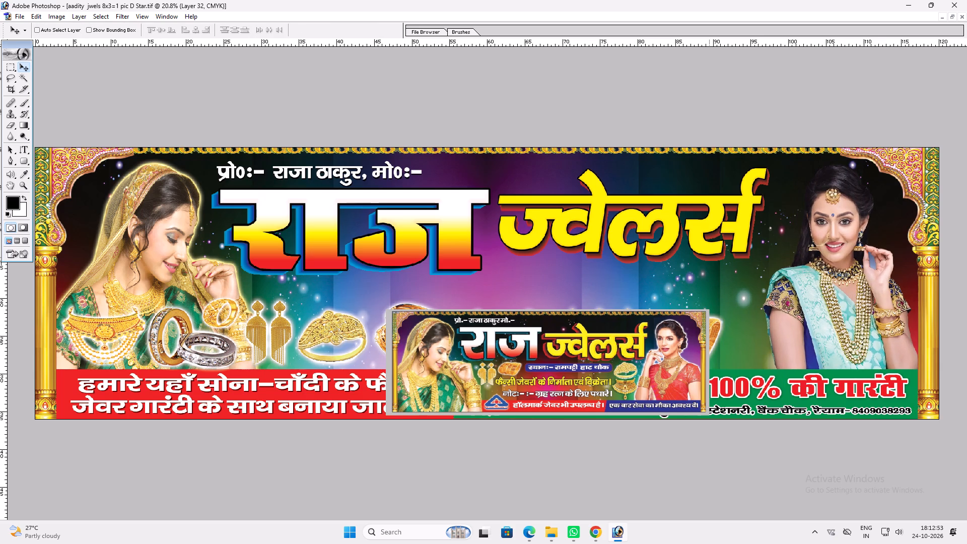
Lower the ज्वेलर्स heading beside राज and stretch it slightly taller at the top.
ctrl+click(669, 234)
drag(669, 234, 668, 253)
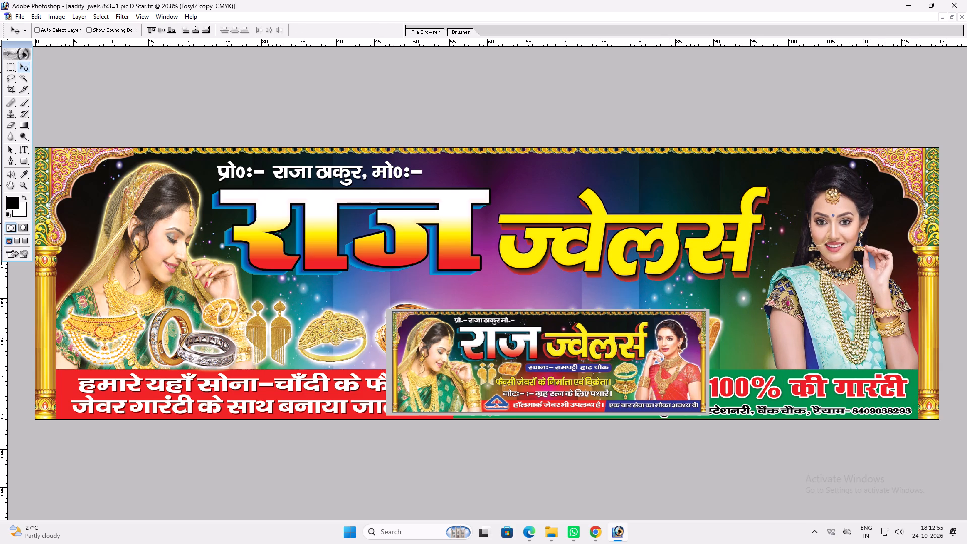
key(ctrl+t)
key(shift+Return)
shift+drag(672, 188, 674, 175)
key(shift+Return)
key(v)
shift+click(644, 241)
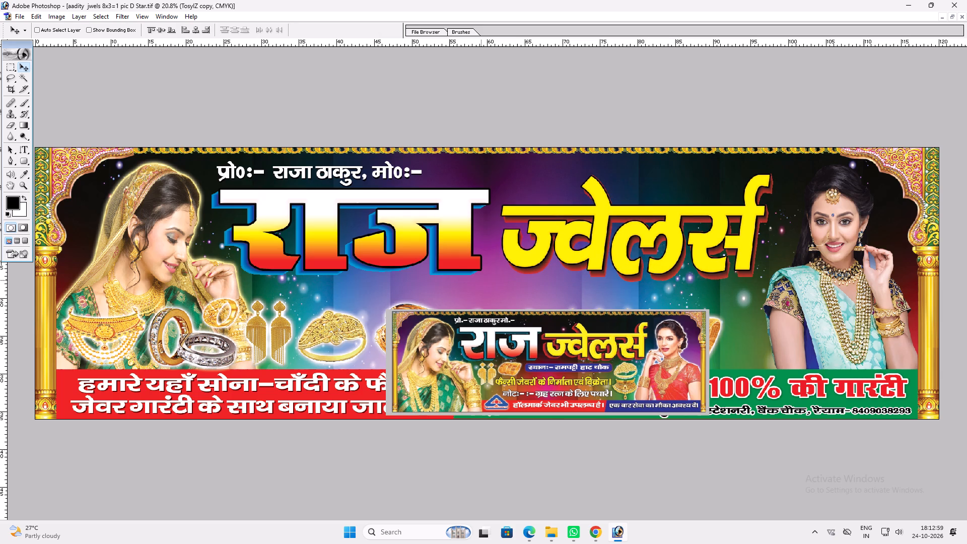
Nudge the ज्वेलर्स heading up and stretch its lower edge slightly downward.
key(ctrl+0)
key(v)
shift+drag(571, 261, 572, 254)
key(ctrl+t)
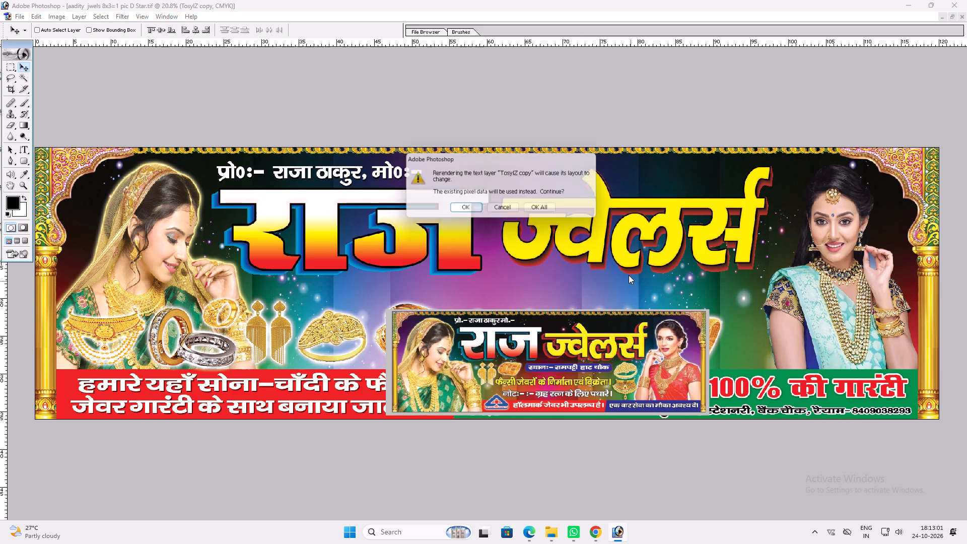
key(shift+Return)
shift+drag(615, 273, 609, 275)
key(shift+Return)
key(v)
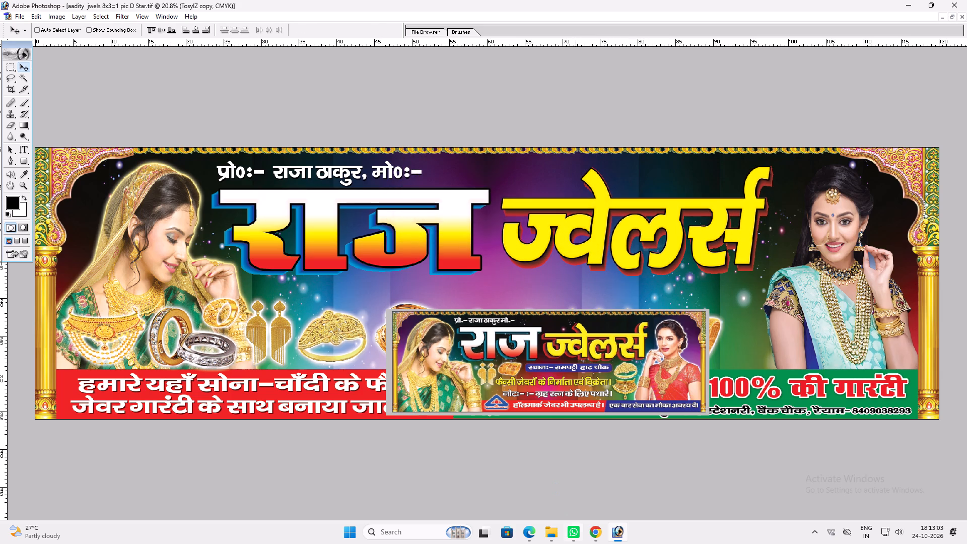
Open the "Duresh Jeansta Parlor 4x3= 1 pc star" design from a subfolder of ok Print.
key(ctrl+o)
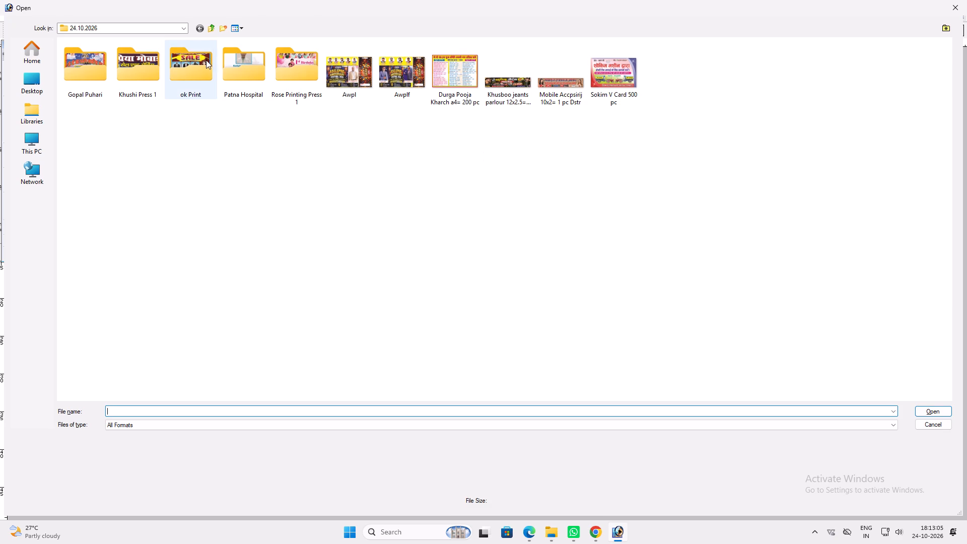
double_click(206, 60)
click(129, 79)
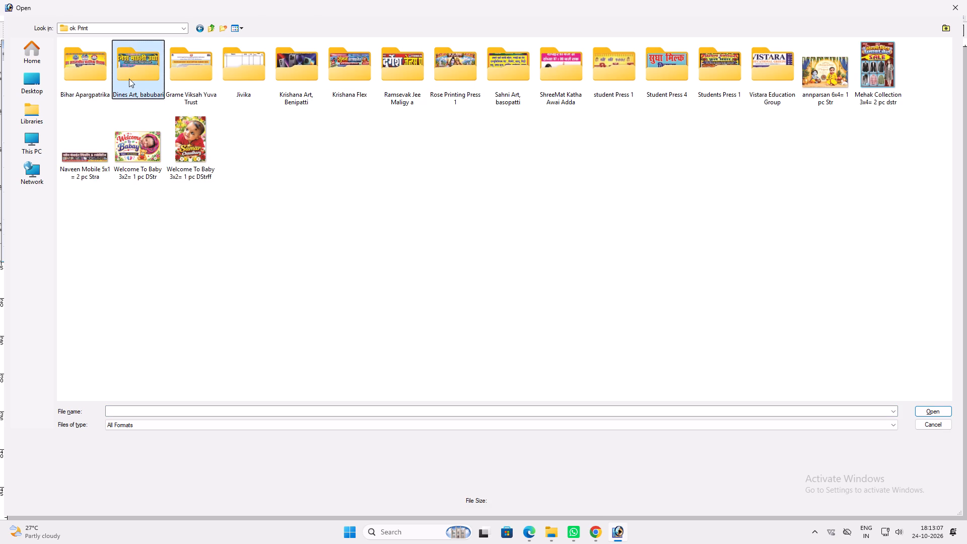
key(s)
key(r)
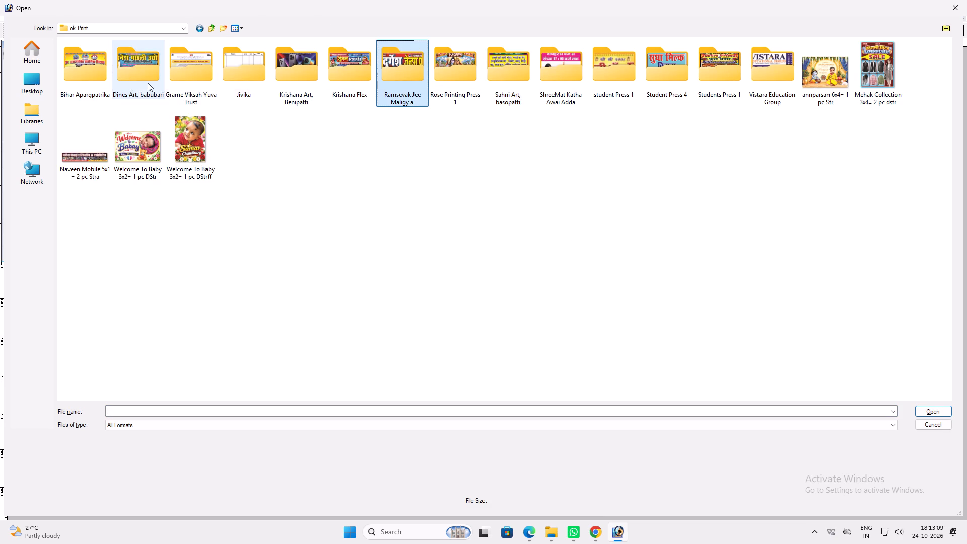
key(Return)
click(137, 85)
click(72, 72)
key(Return)
key(v)
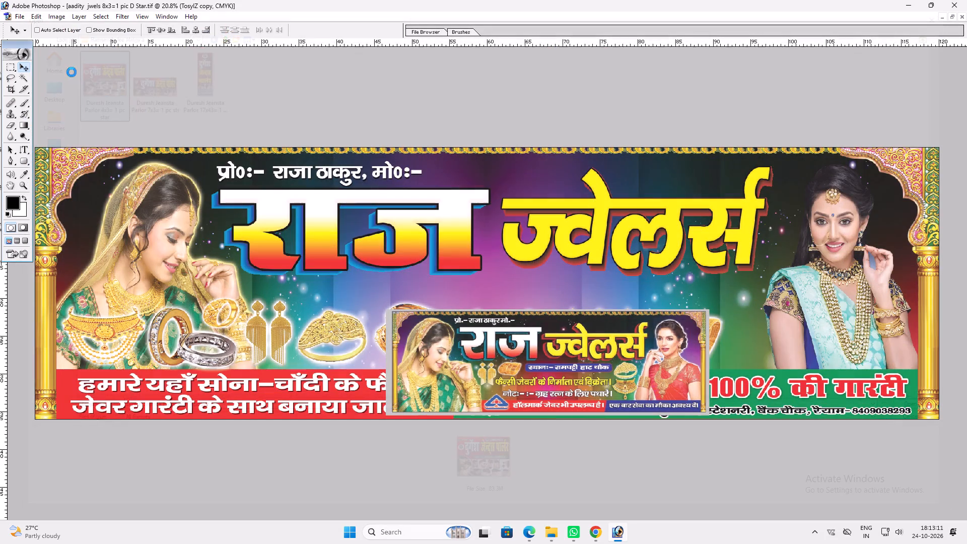
key(v)
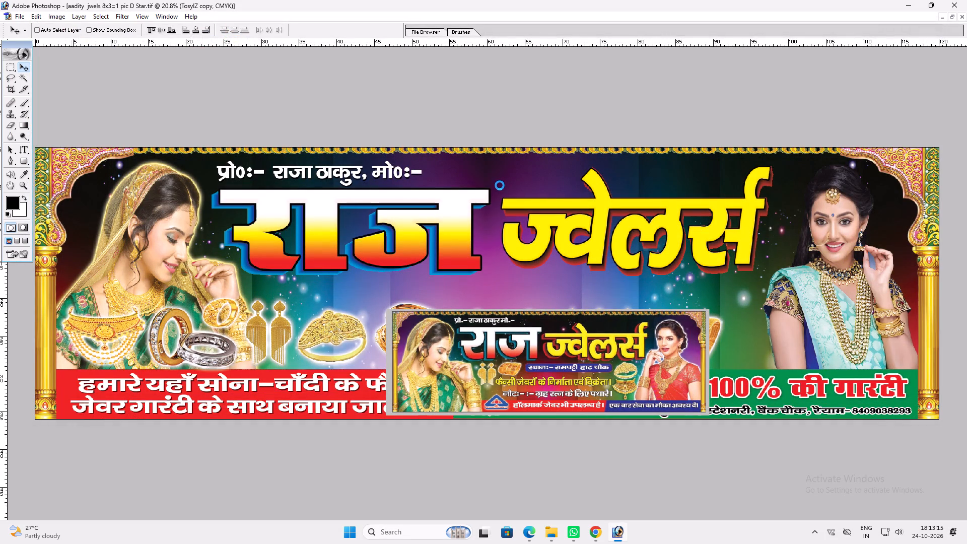
Copy the parlour design's blue address plate with its text into the banner, centred under the main heading.
ctrl+click(459, 301)
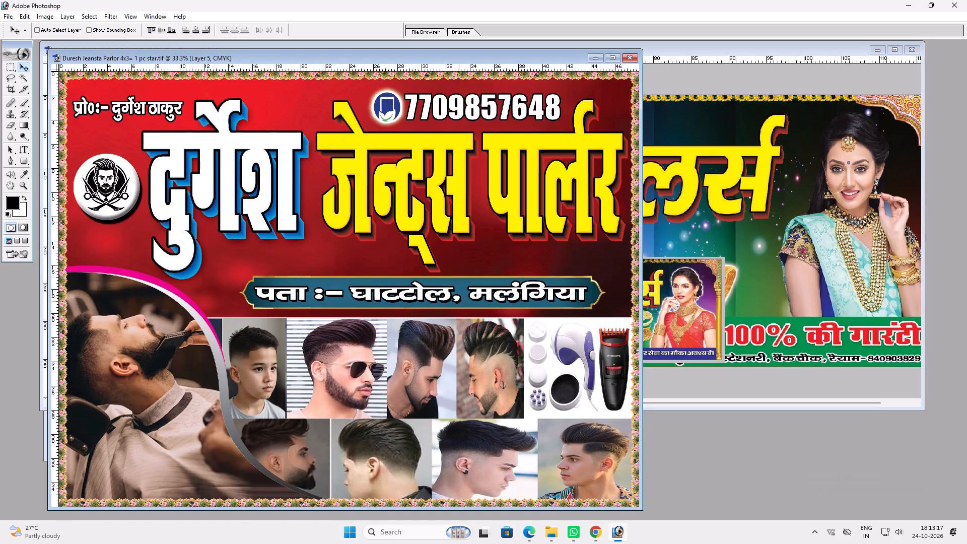
ctrl+click(469, 303)
drag(465, 303, 669, 273)
drag(654, 270, 580, 244)
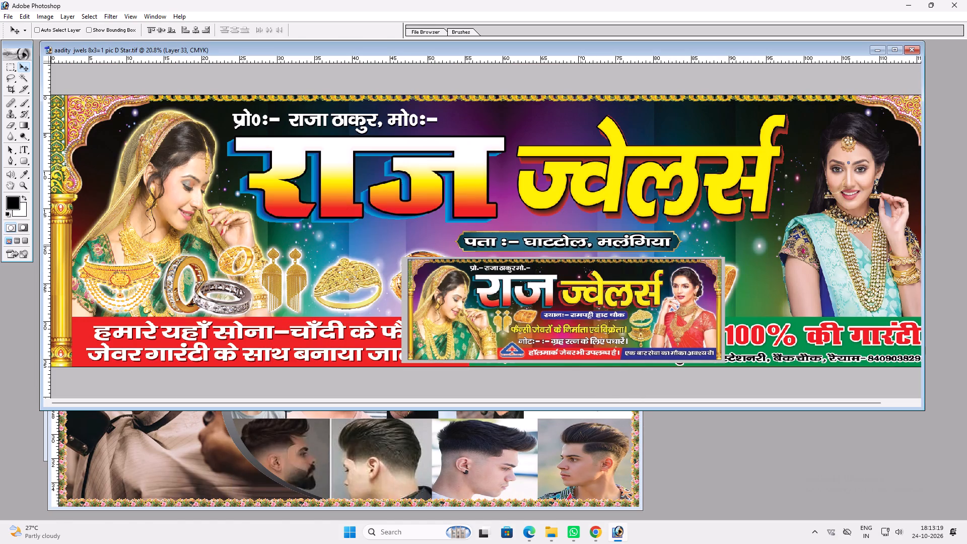
drag(580, 244, 577, 244)
key(f)
key(ctrl+0)
text(vv)
Replace the text on the blue address plate with स्थानः- रामपट्टी हाट चौक.
key(t)
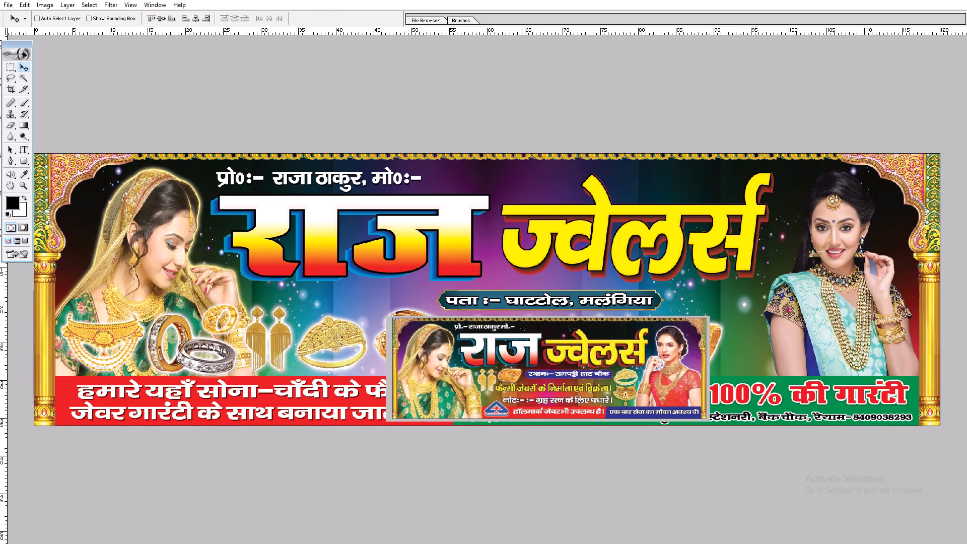
click(516, 307)
key(ctrl+a)
text(LFkku%& jke)
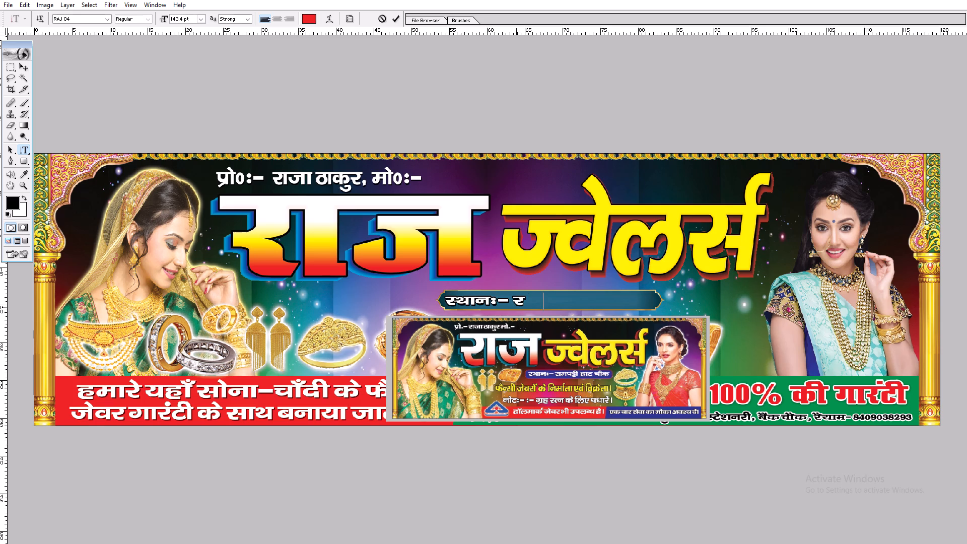
key(i)
key(alt+0)
key(alt+2)
key(alt+3)
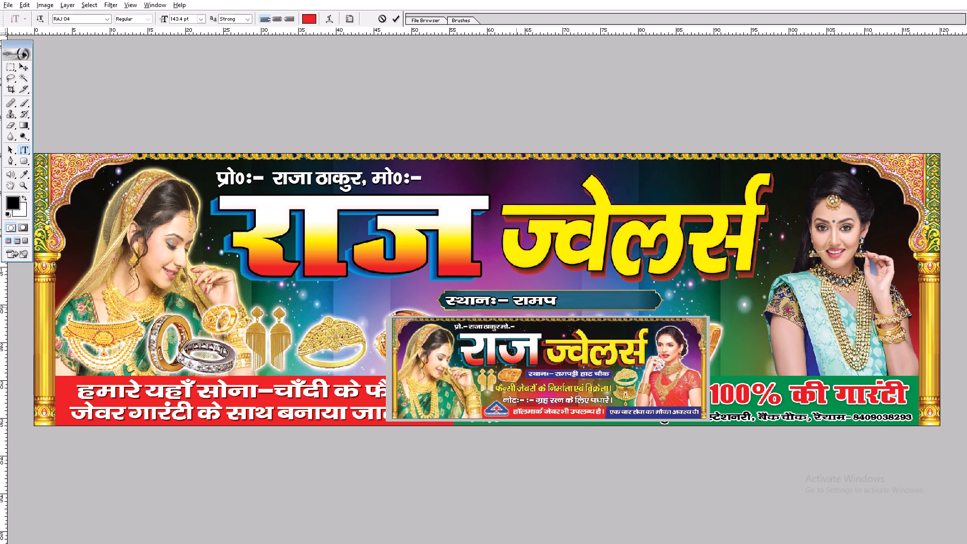
key(alt+4)
text(h)
key(space)
text(gkB)
key(BackSpace)
key(shift+b)
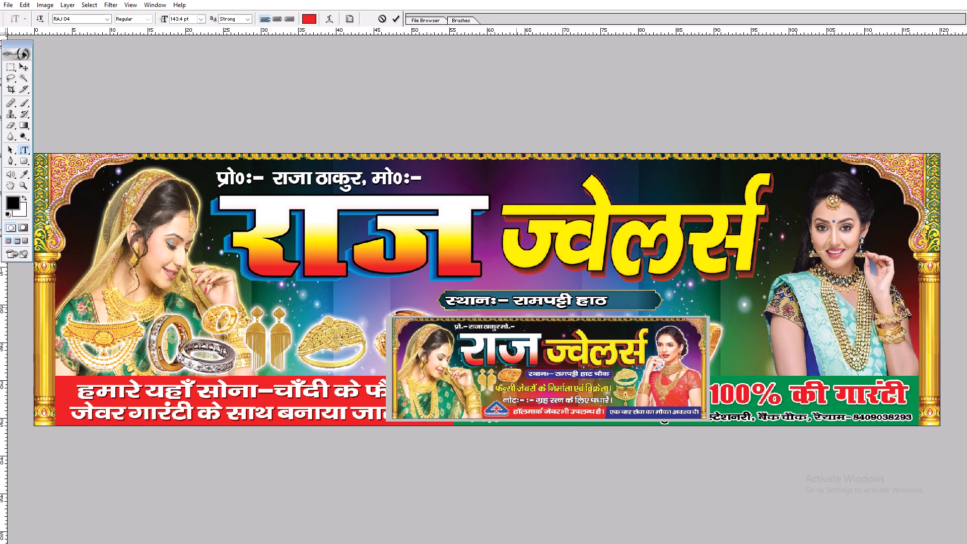
key(BackSpace)
text(V pkSd)
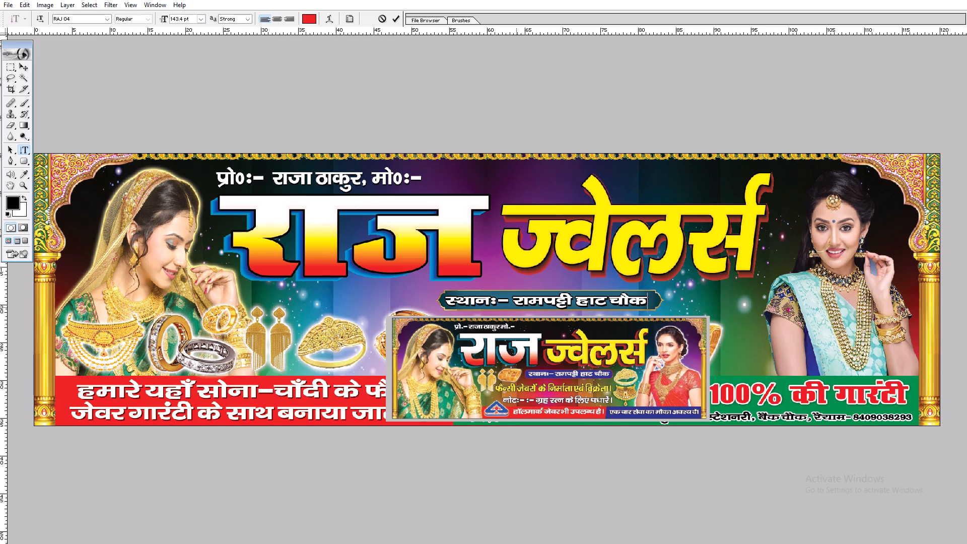
key(Return)
key(v)
Scale the address text down to 97.5% to fit inside its plate.
key(ctrl+plus)
key(ctrl+0)
key(ctrl+0)
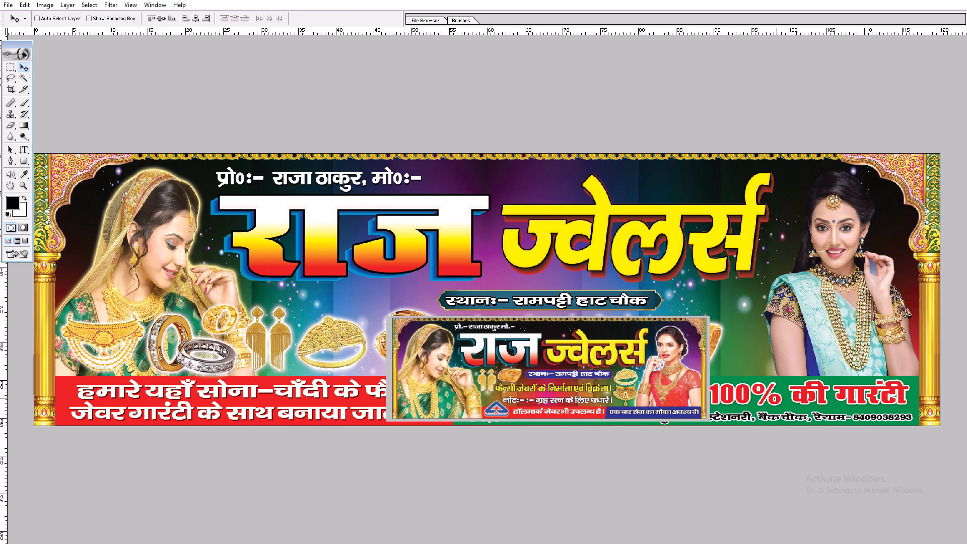
key(ctrl+plus)
key(ctrl+plus)
key(space)
key(v)
key(v)
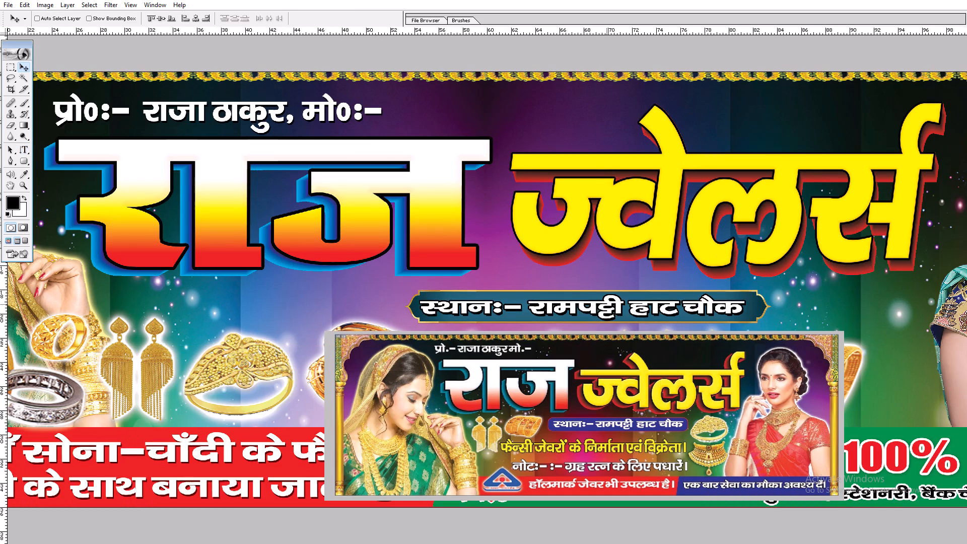
ctrl+shift+right_click(606, 304)
ctrl+shift+click(614, 307)
key(ctrl+t)
shift+click(743, 314)
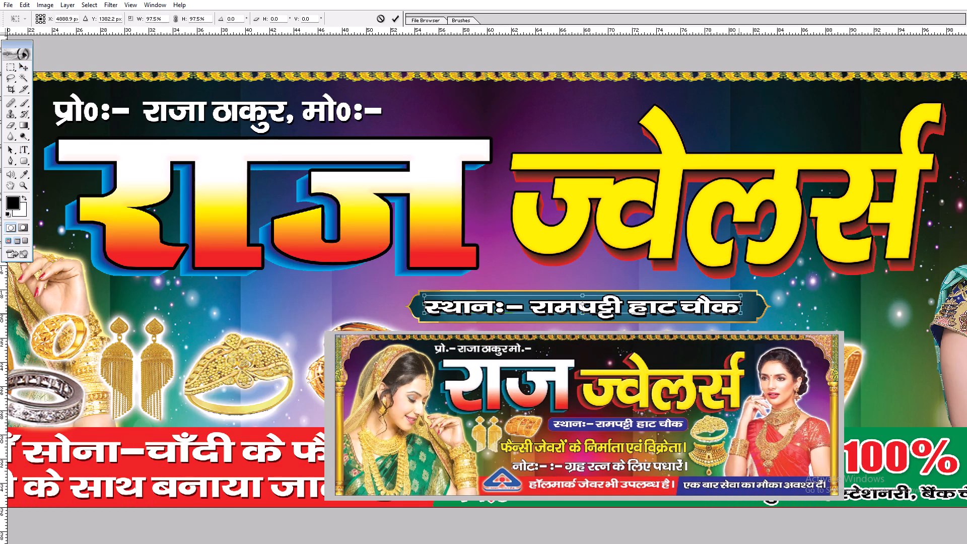
key(shift+Return)
text(vv)
Stretch the address text slightly wider toward the plate's right end.
click(720, 308)
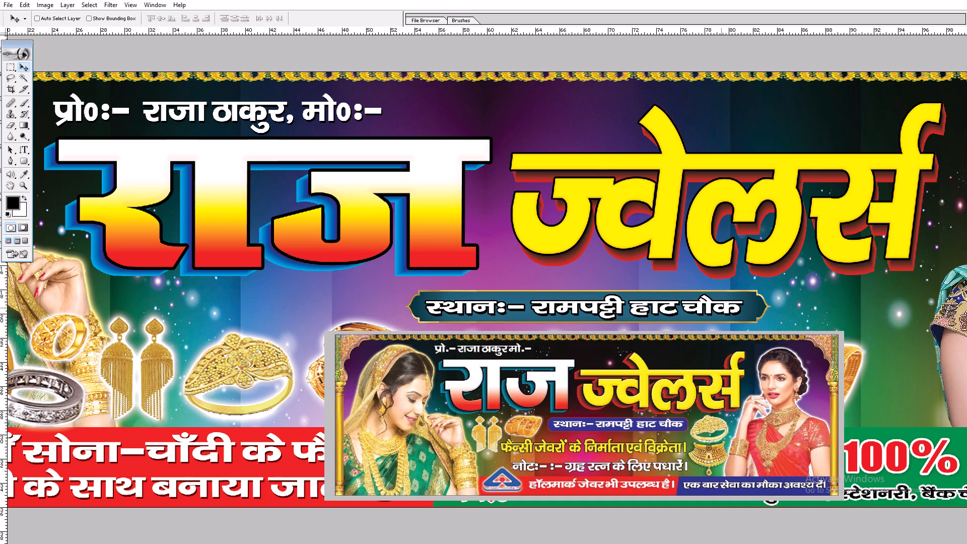
key(ctrl+t)
shift+drag(746, 304, 751, 303)
key(shift+Return)
key(v)
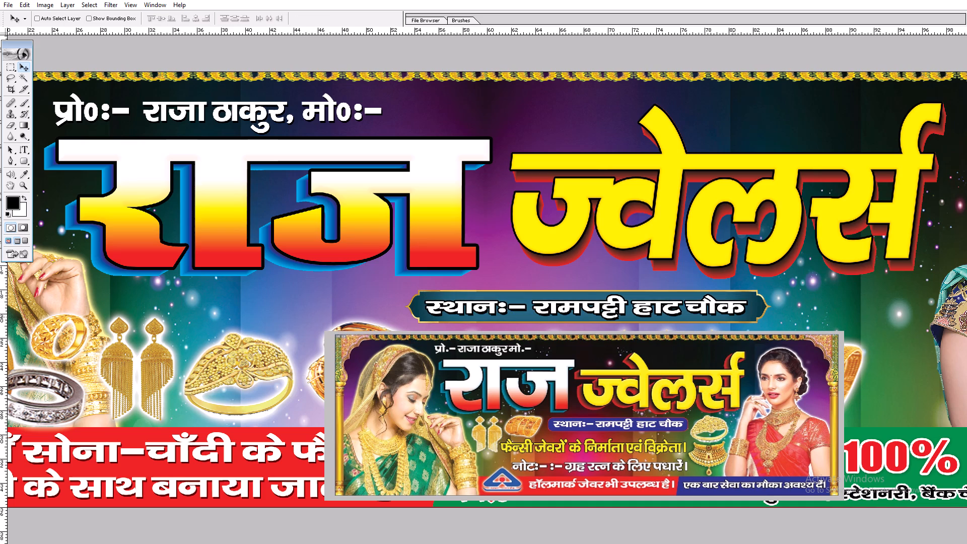
Move the blue address plate with its text slightly left beneath the main heading.
key(ctrl+t)
shift+drag(700, 312, 706, 311)
key(shift+Return)
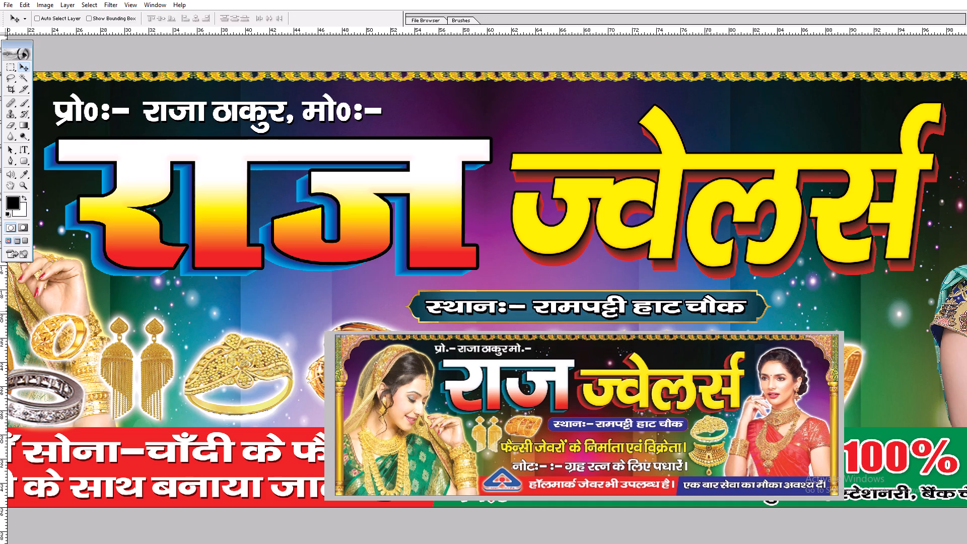
ctrl+shift+click(715, 317)
drag(721, 314, 693, 306)
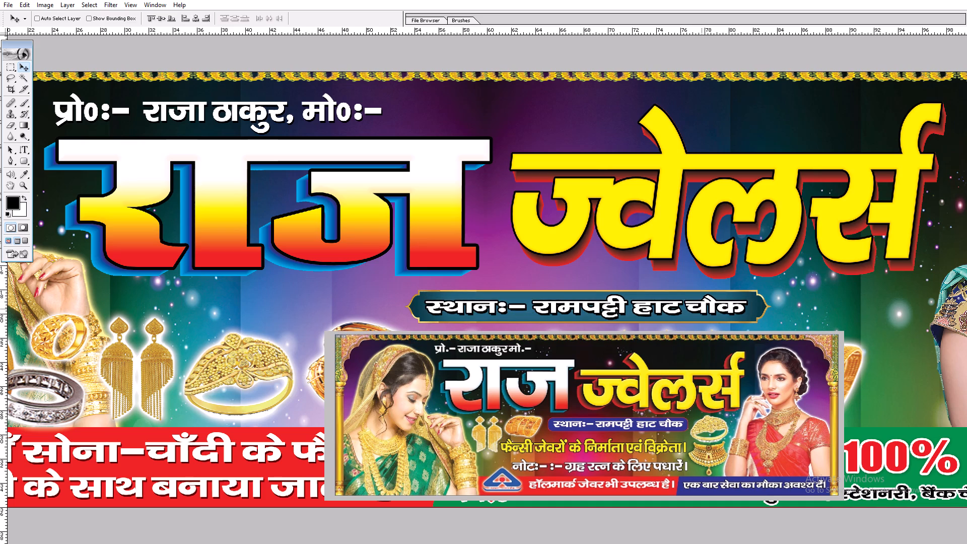
drag(693, 306, 684, 304)
Stretch the address plate and its text slightly wider, and nudge them into place under the heading.
key(space)
drag(671, 336, 661, 249)
key(v)
key(ctrl+t)
shift+drag(722, 291, 741, 291)
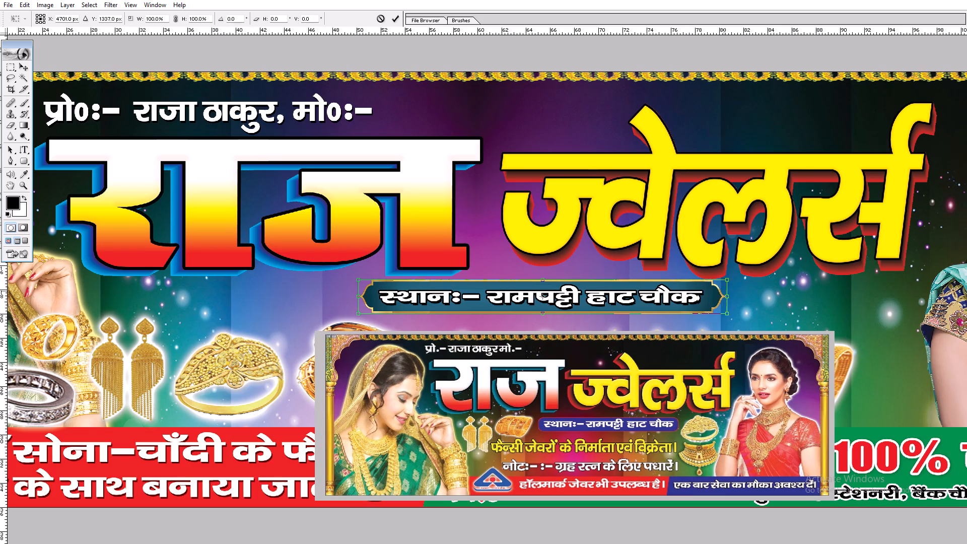
shift+drag(741, 291, 748, 292)
key(shift+Return)
key(v)
drag(733, 300, 730, 304)
Move the pasted reference design up over the heading, clear of the banner's jewellery row and bottom strips.
key(space)
key(space)
key(space)
key(space)
key(space)
key(space)
key(space)
drag(619, 305, 913, 285)
shift+drag(903, 283, 852, 279)
key(shift+space)
drag(858, 299, 804, 274)
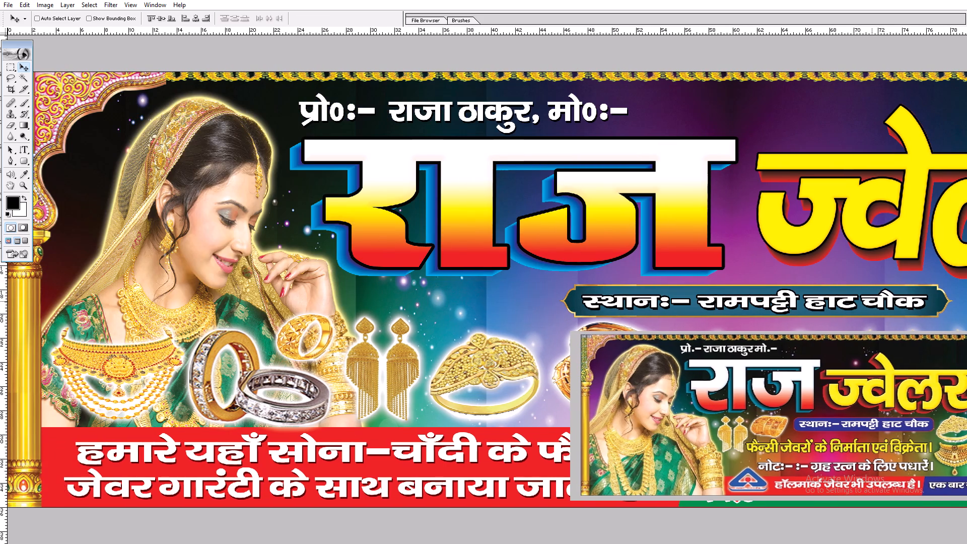
drag(804, 274, 784, 256)
shift+click(777, 289)
key(space)
drag(747, 322, 728, 233)
ctrl+click(729, 425)
drag(727, 425, 718, 379)
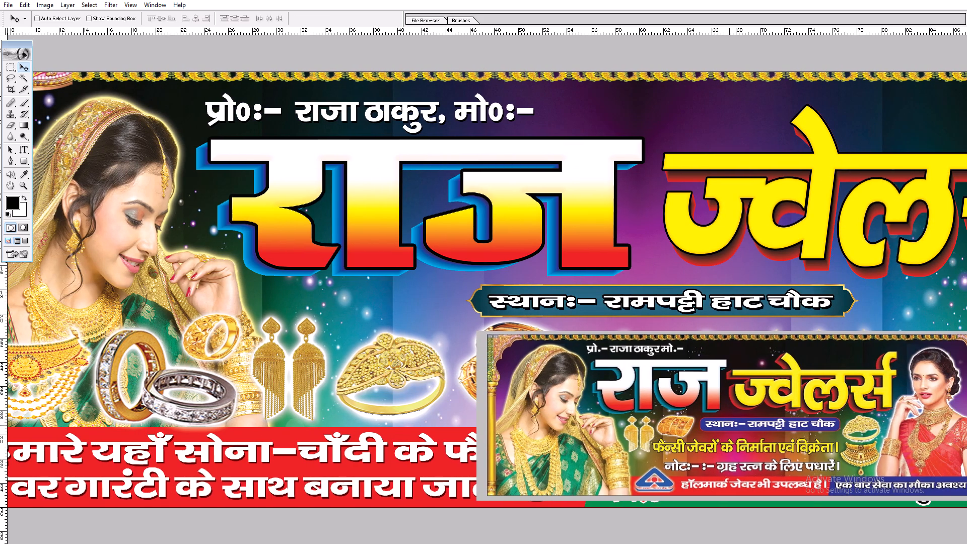
drag(718, 379, 683, 218)
Delete the red strip behind the two-line white text along the banner's bottom.
key(space)
key(ctrl+0)
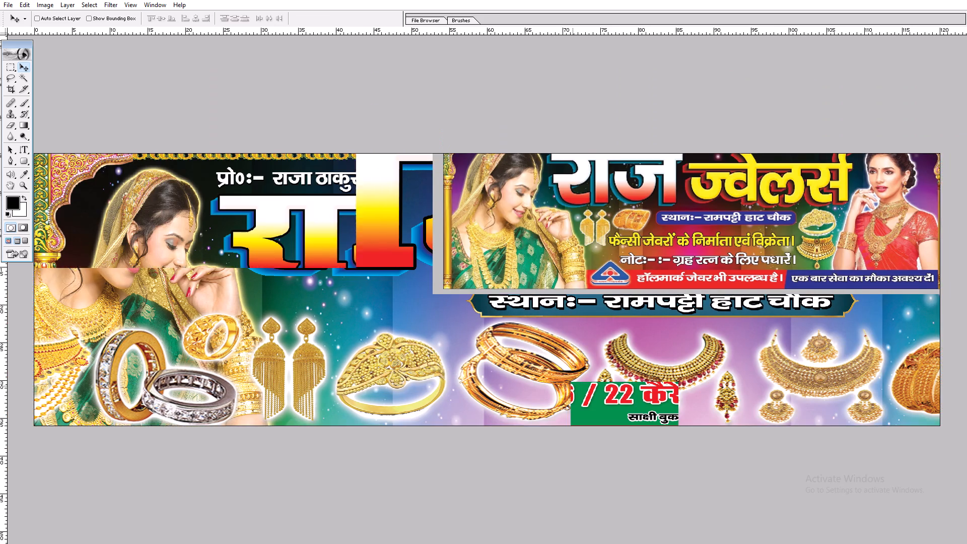
key(v)
key(ctrl+0)
key(ctrl+plus)
key(space)
key(space)
drag(495, 418, 677, 399)
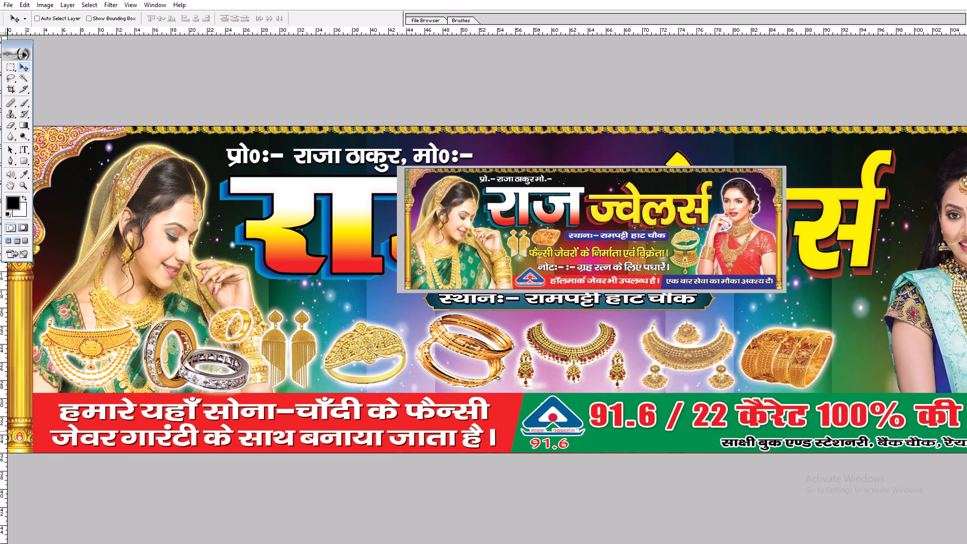
ctrl+click(512, 412)
drag(506, 407, 625, 413)
key(ctrl+z)
key(alt+l)
key(alt+l)
key(alt+l)
key(v)
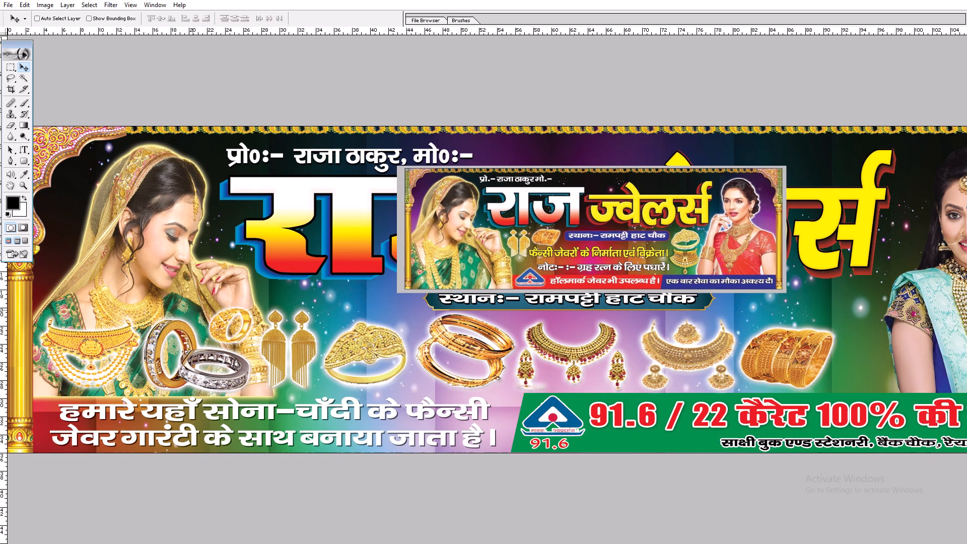
Enlarge the bride in the yellow veil so her figure extends down to the banner's bottom edge.
ctrl+click(191, 308)
key(ctrl+t)
shift+drag(219, 396, 242, 457)
key(shift+Return)
key(v)
key(v)
key(space)
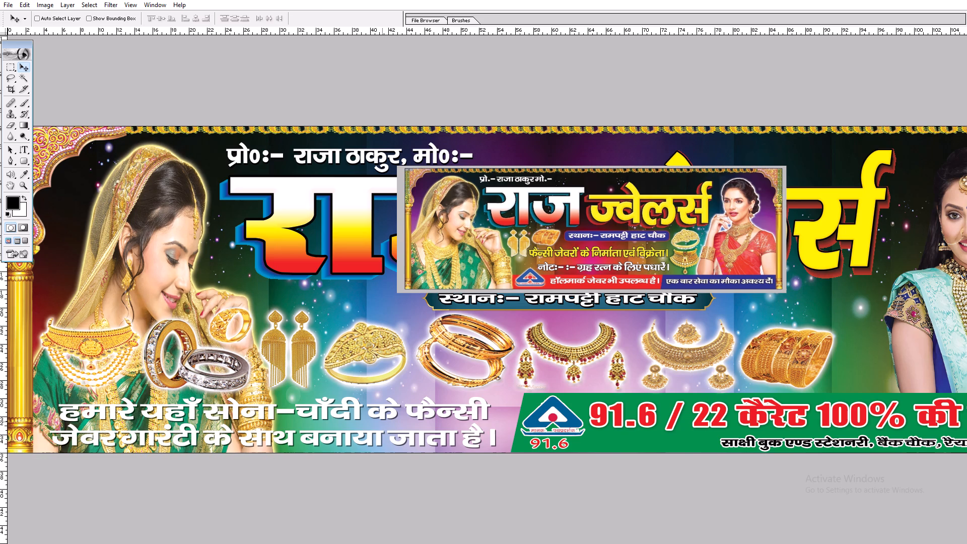
Move the two-line white text off the banner's bottom, up into the heading area behind the reference design.
ctrl+click(381, 413)
drag(381, 413, 613, 330)
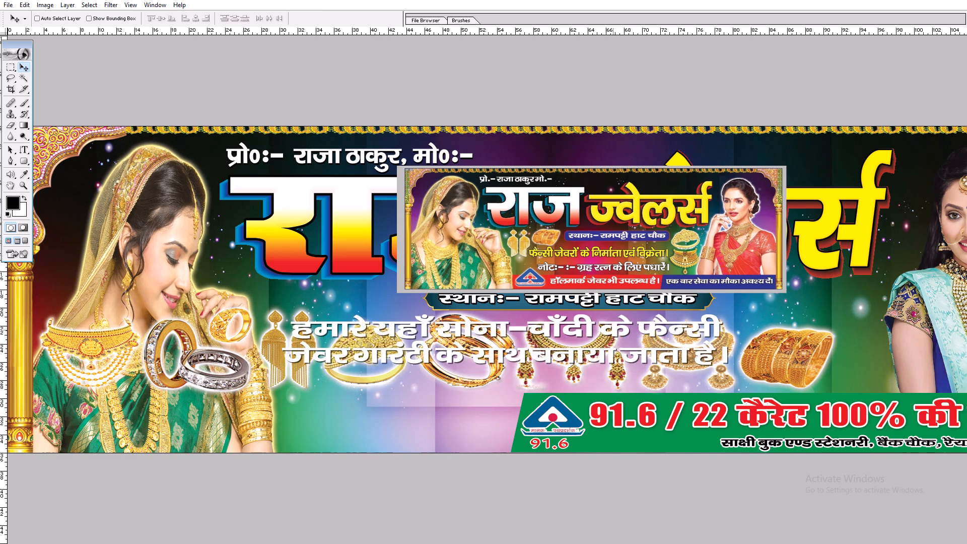
drag(613, 330, 704, 230)
key(space)
key(space)
key(space)
key(space)
key(space)
key(space)
key(space)
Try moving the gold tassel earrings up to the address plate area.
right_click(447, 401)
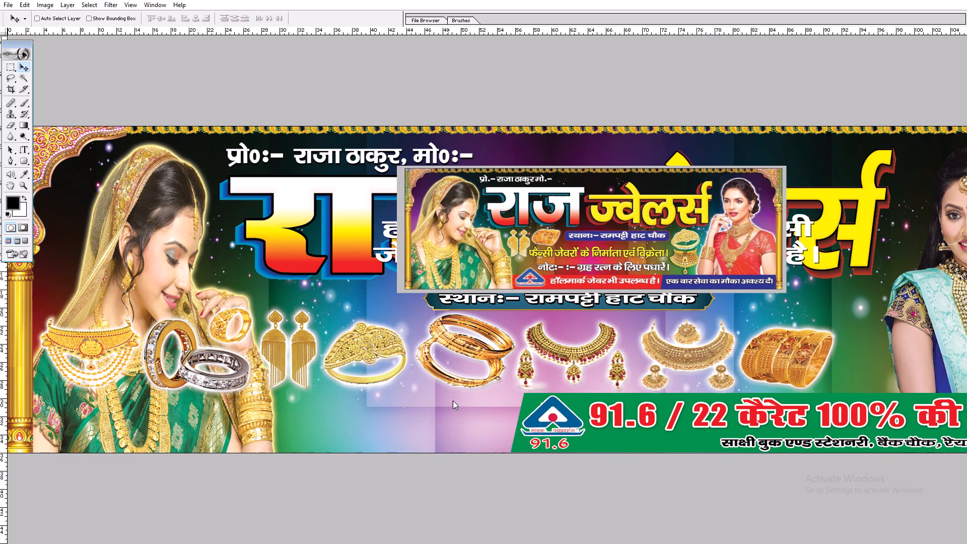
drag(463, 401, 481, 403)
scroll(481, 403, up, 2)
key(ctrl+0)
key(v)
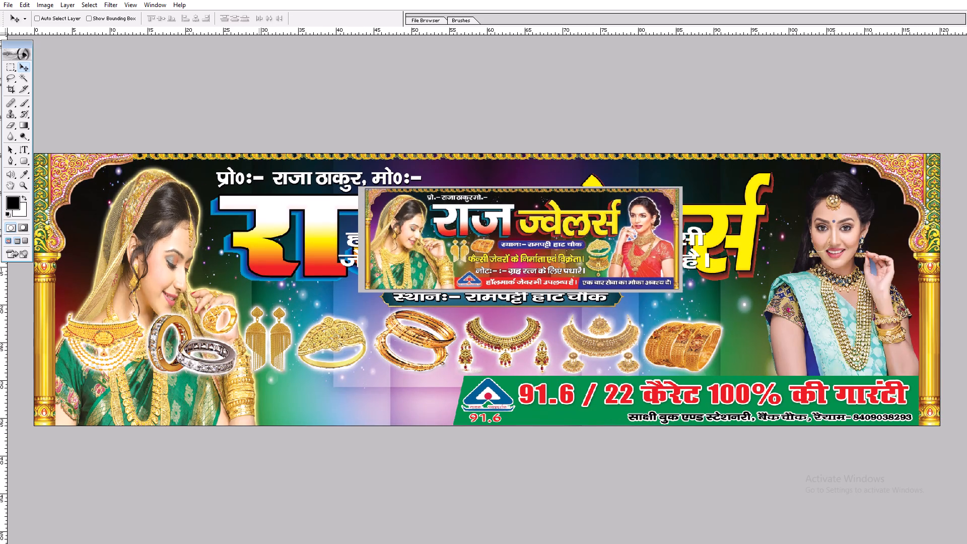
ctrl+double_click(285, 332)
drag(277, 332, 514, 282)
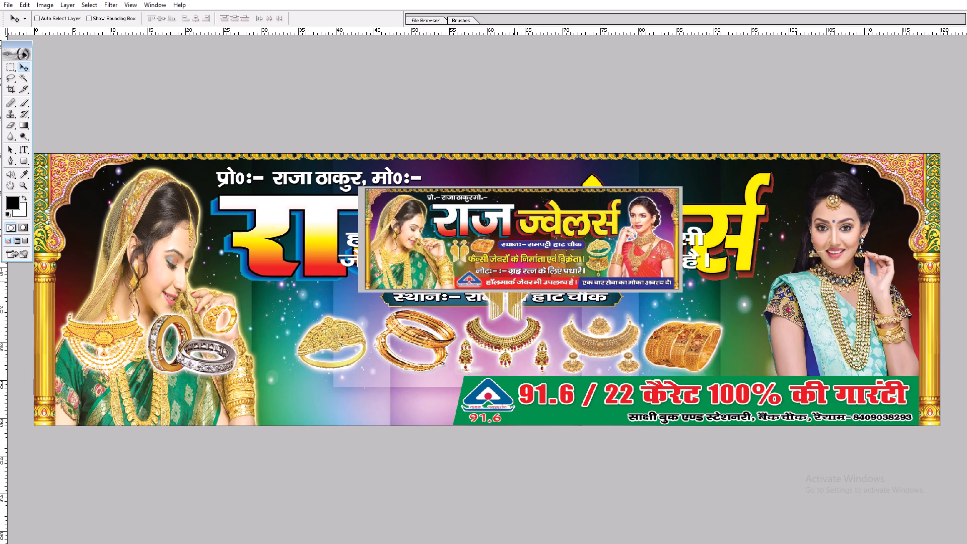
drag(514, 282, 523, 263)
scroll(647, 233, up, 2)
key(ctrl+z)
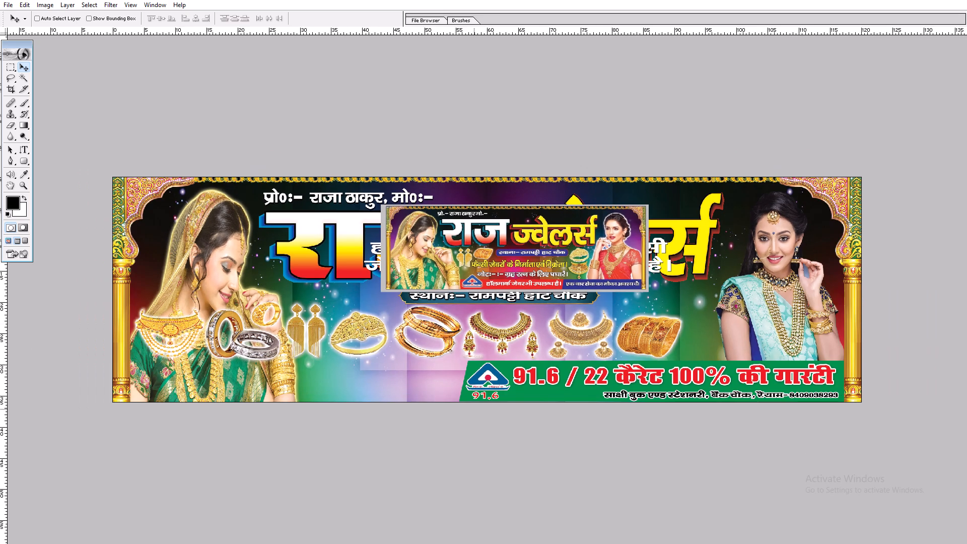
Select a full-width strip along the banner's bottom and copy that part of the background to a new layer.
key(m)
drag(102, 369, 752, 398)
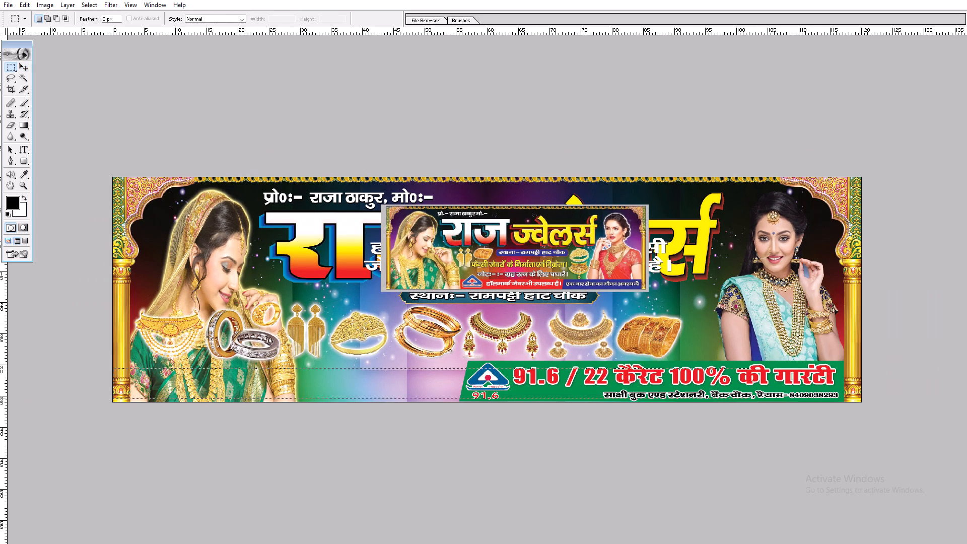
drag(752, 398, 904, 410)
key(v)
right_click(394, 350)
click(432, 363)
key(ctrl+c)
key(ctrl+v)
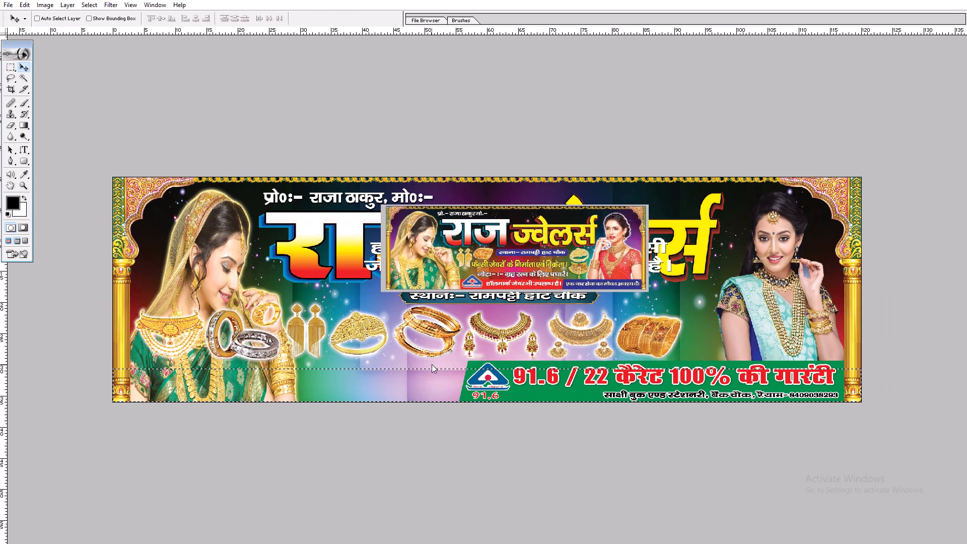
Apply a red Color Overlay to the bottom strip and raise it in the layer order, behind the bride and green strip.
key(ctrl+bracketright)
key(alt+l)
key(alt+y)
key(n)
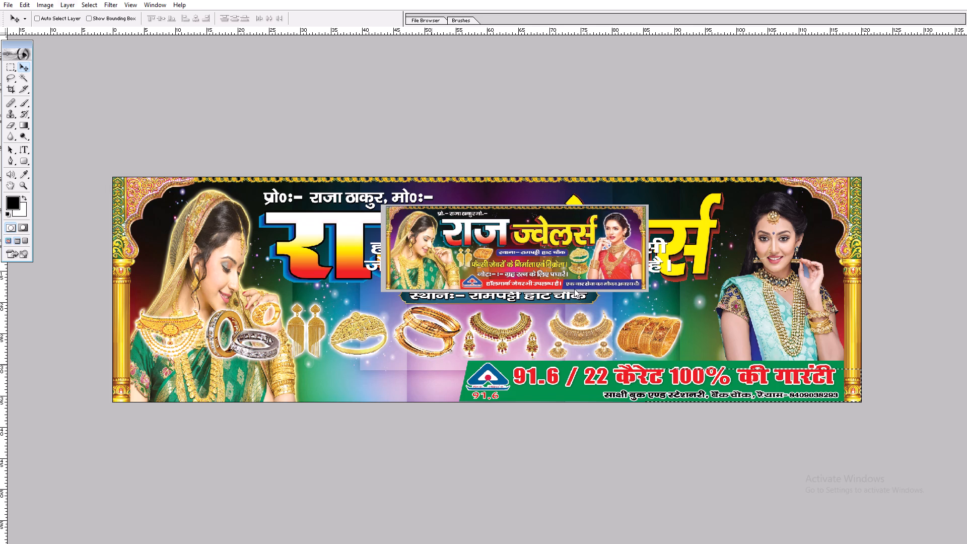
click(546, 228)
key(Return)
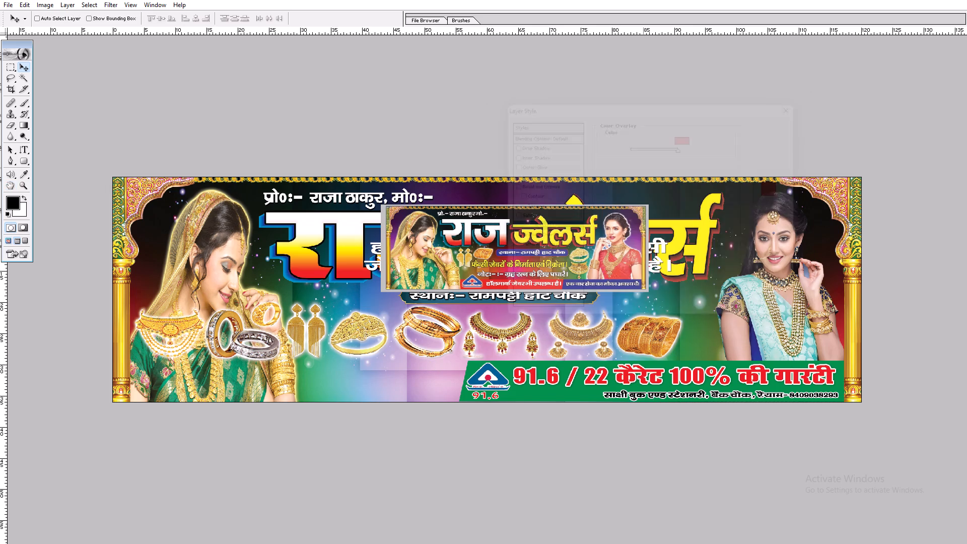
key(ctrl+bracketright)
key(ctrl+bracketright)
key(ctrl+plus)
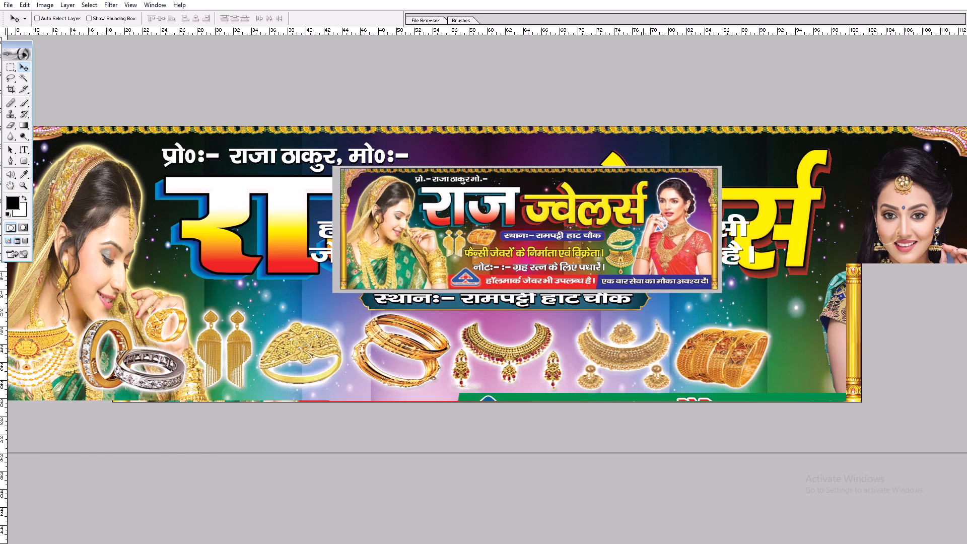
Move the triangular hallmark logo from the green strip onto the red strip, just beside the bride.
key(space)
drag(569, 365, 575, 313)
key(ctrl+plus)
key(space)
key(space)
key(space)
key(space)
key(space)
key(space)
key(space)
key(space)
key(space)
key(space)
key(space)
key(space)
key(space)
key(space)
key(space)
key(space)
key(space)
key(space)
drag(531, 353, 583, 278)
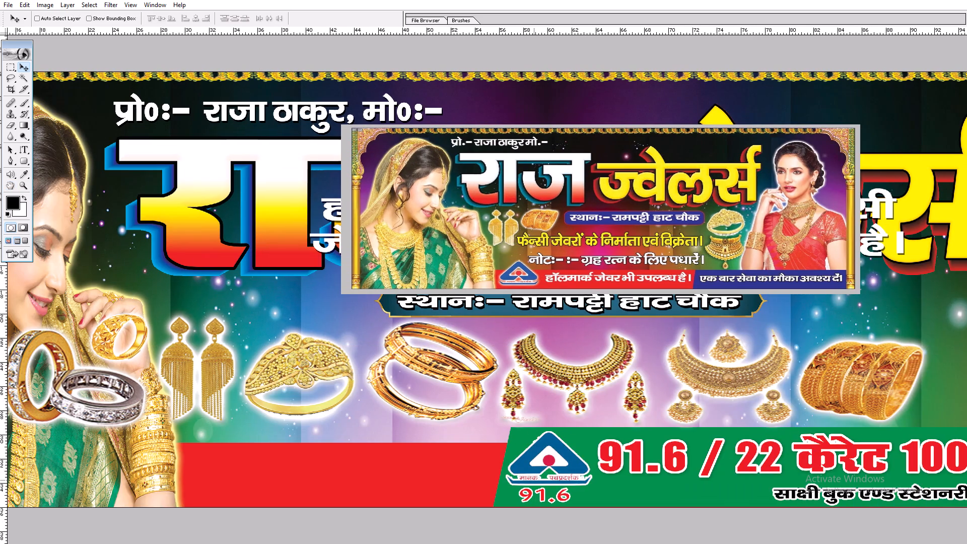
key(space)
drag(550, 458, 550, 416)
key(v)
ctrl+click(580, 459)
drag(578, 460, 375, 448)
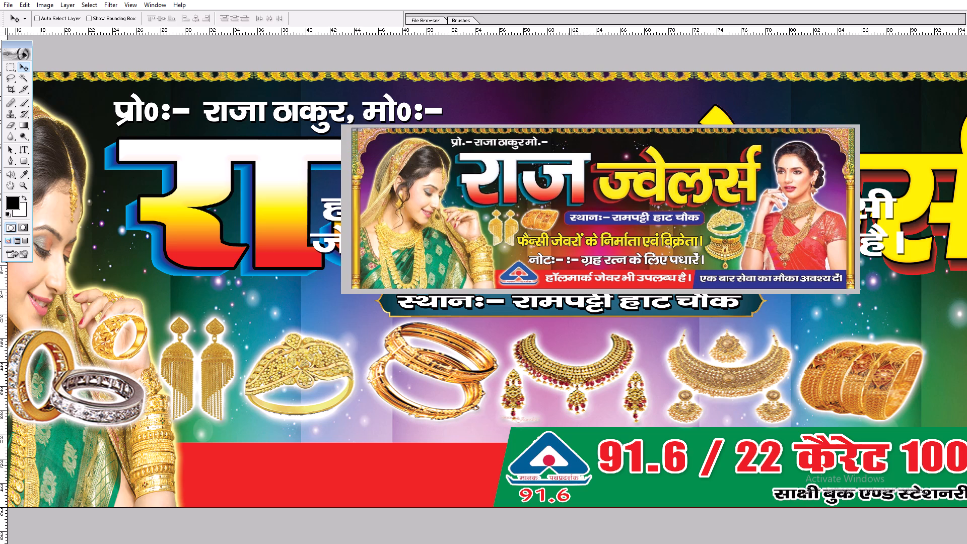
drag(375, 448, 291, 467)
drag(283, 467, 265, 477)
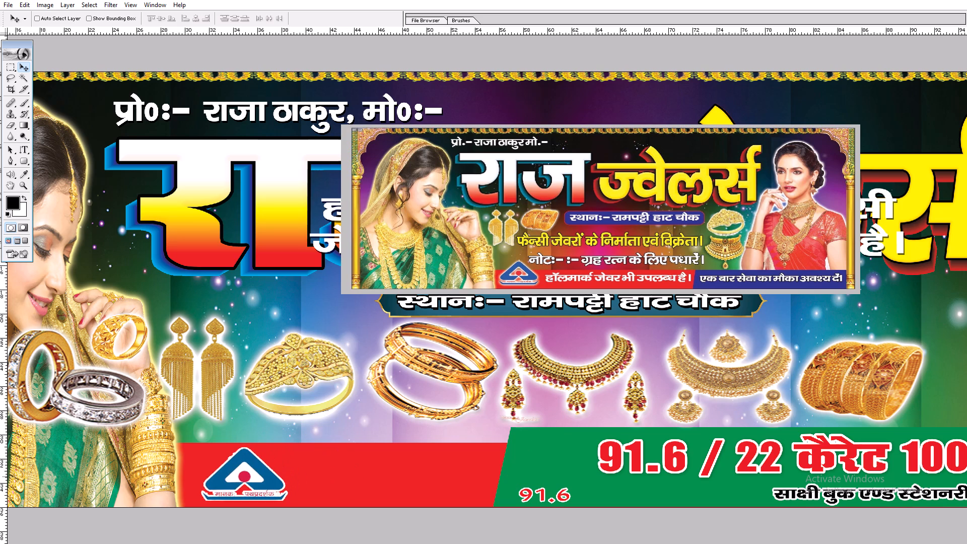
drag(265, 477, 262, 479)
key(space)
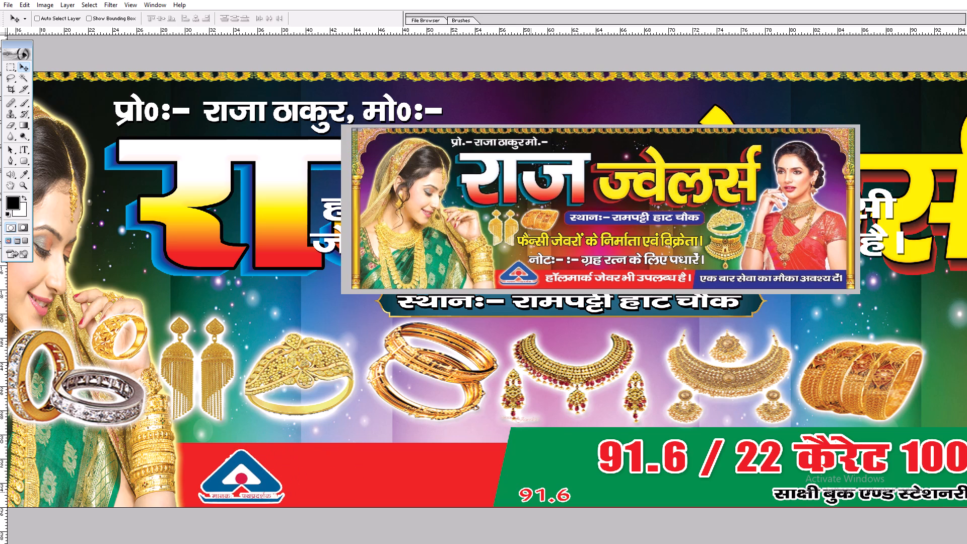
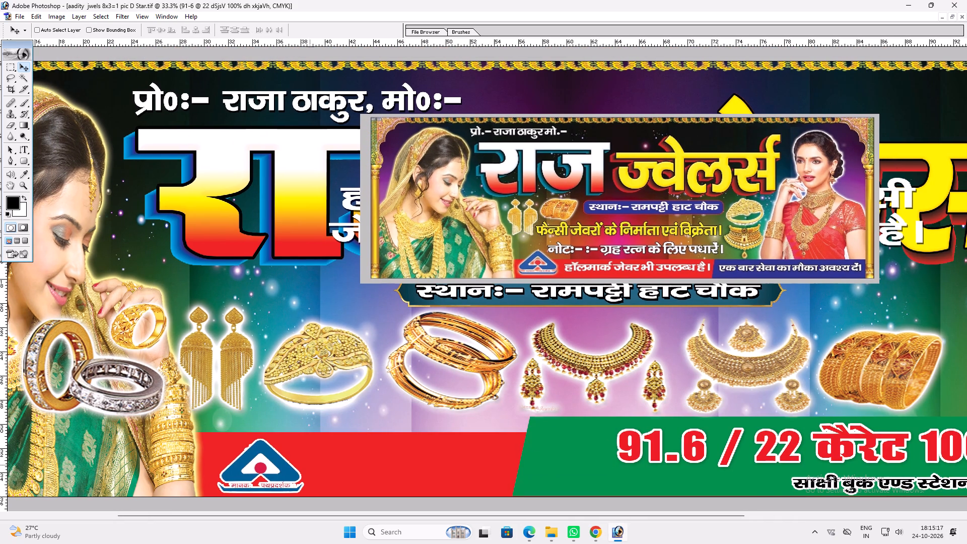
key(u)
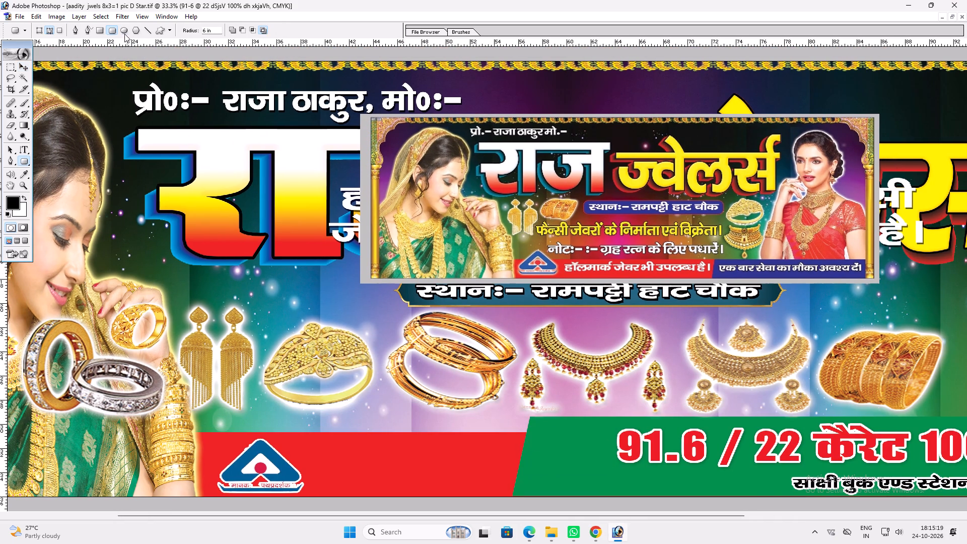
click(124, 34)
shift+drag(201, 420, 301, 494)
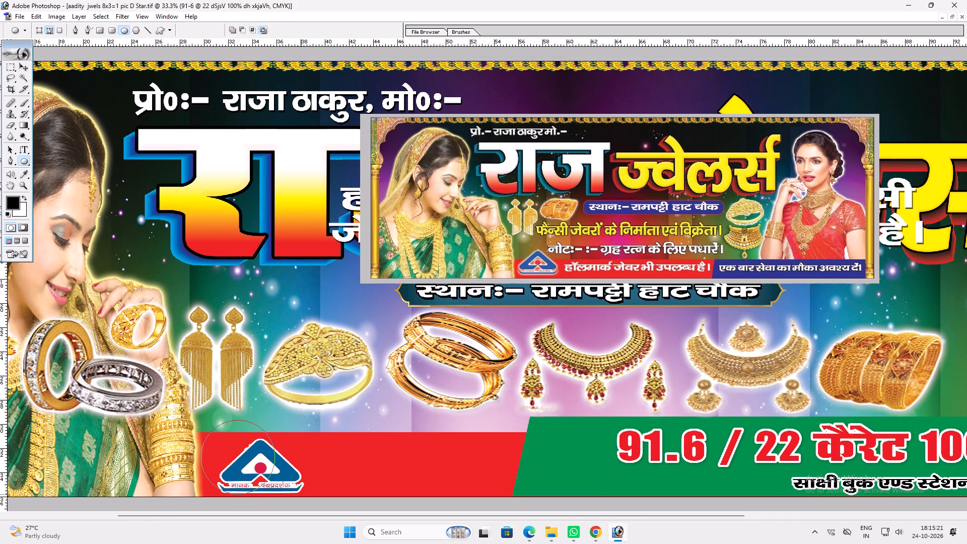
key(ctrl+Return)
text(vv)
right_click(323, 446)
click(355, 471)
key(ctrl+c)
key(ctrl+v)
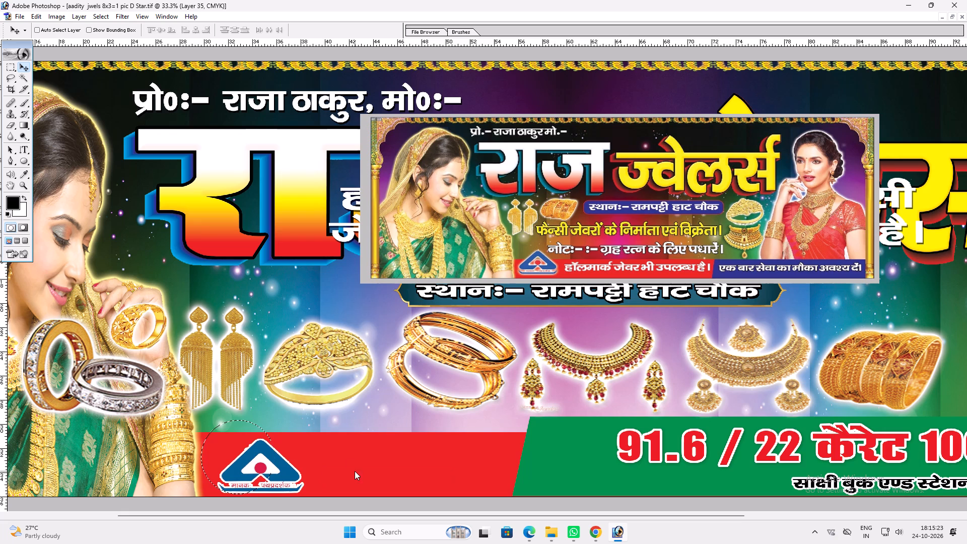
key(ctrl+shift+bracketright)
Add a red outside Stroke to the white circle beside the bride and thicken it.
key(alt+l)
key(alt+y)
key(k)
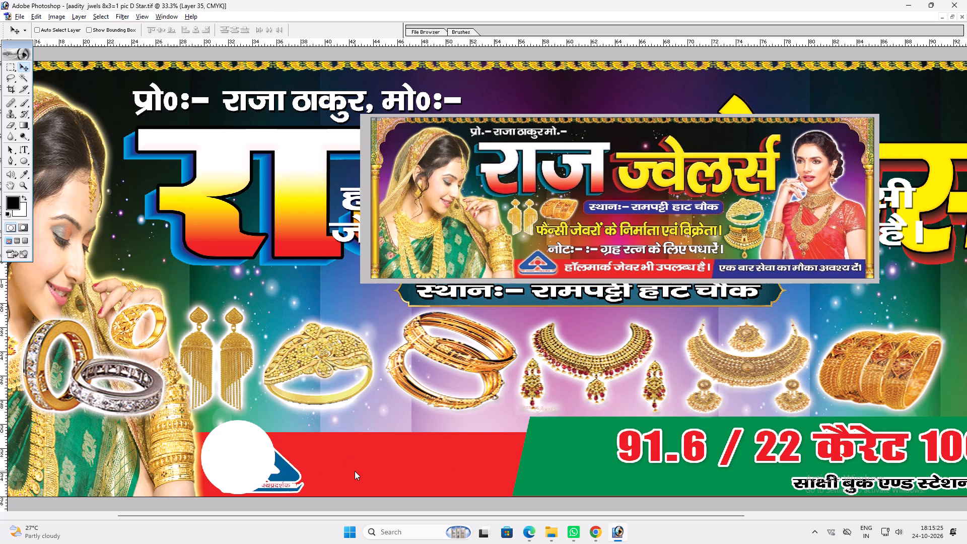
scroll(502, 360, up, 12)
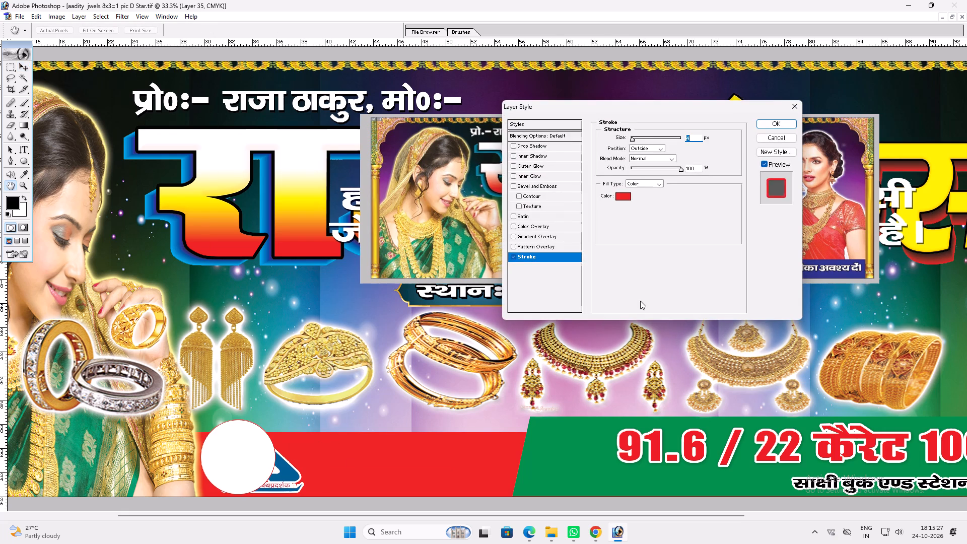
scroll(640, 301, up, 7)
scroll(667, 270, up, 2)
key(Return)
key(v)
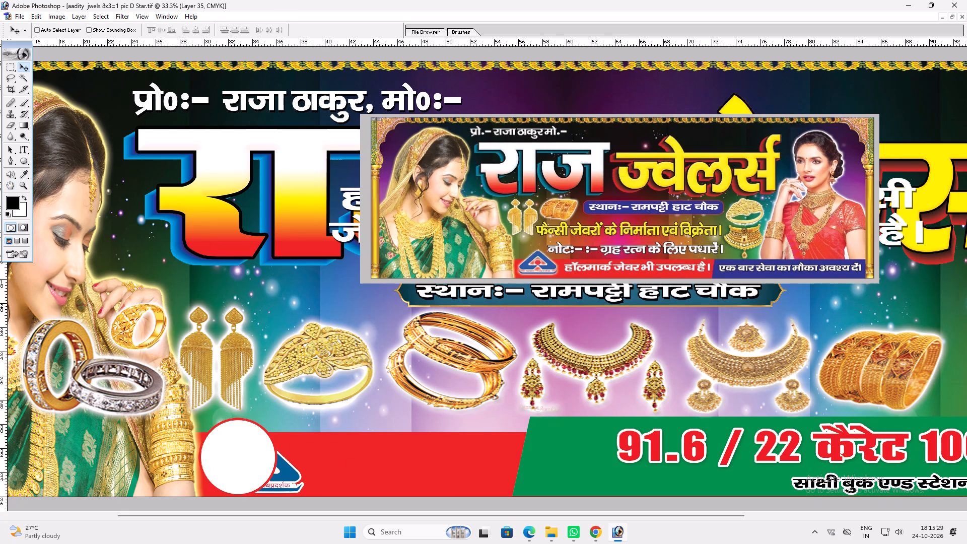
Resize the white circle so it overlaps the bride's end of the red strip and rises above its upper edge.
shift+click(231, 479)
key(ctrl+t)
shift+drag(275, 423, 285, 420)
shift+click(275, 423)
key(Return)
key(v)
click(270, 459)
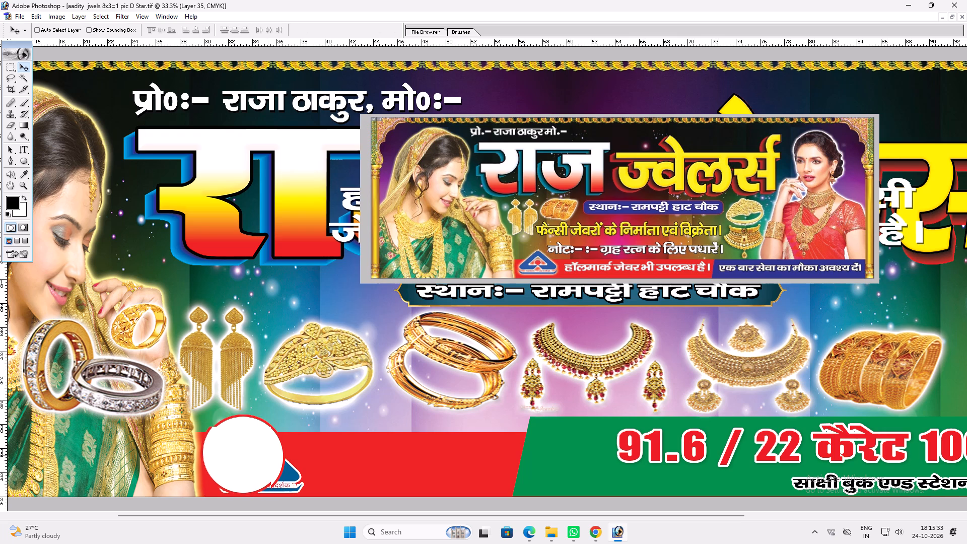
key(ctrl+t)
shift+click(279, 413)
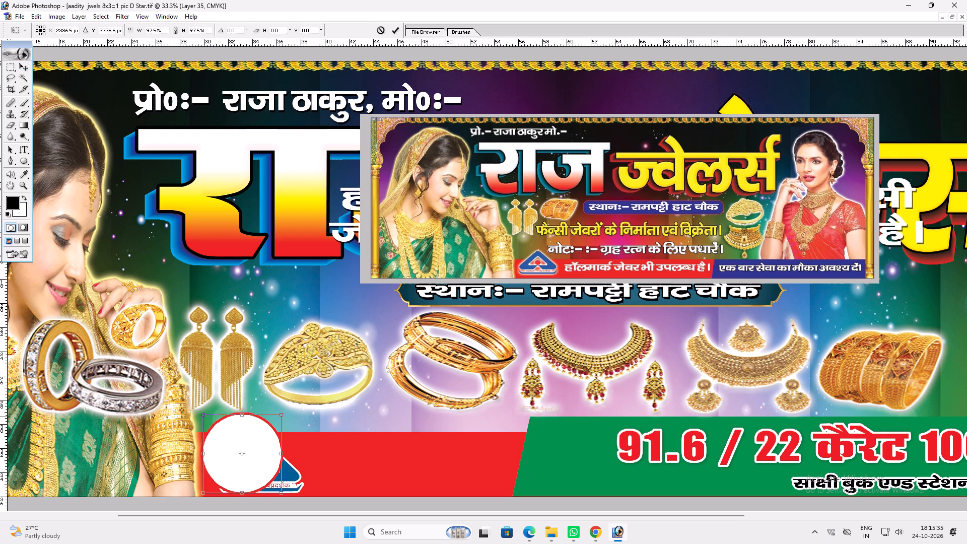
key(shift+Return)
key(v)
Bring the hallmark logo in front of the white circle and scale it down to fit inside.
ctrl+click(287, 469)
key(ctrl+shift+bracketright)
key(ctrl+t)
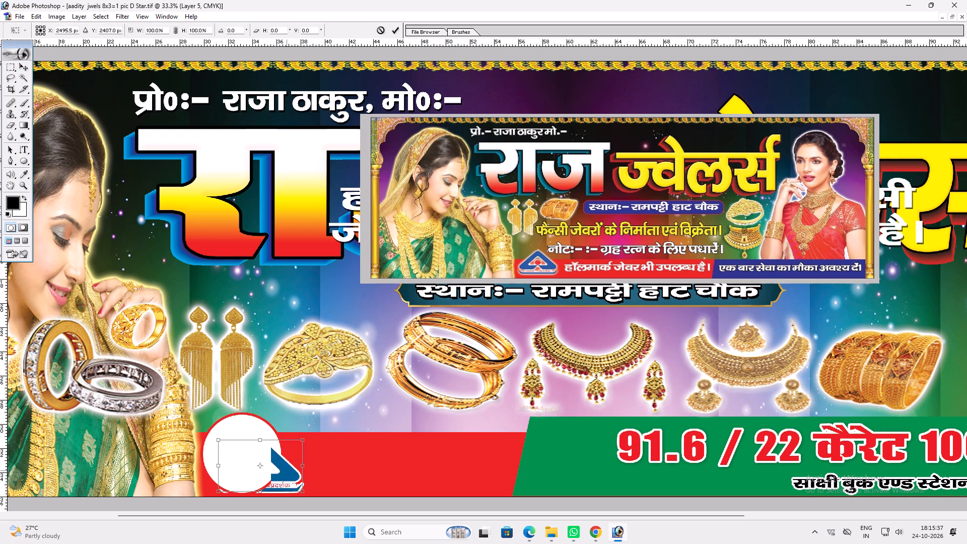
shift+drag(299, 489, 270, 473)
key(shift+Return)
key(v)
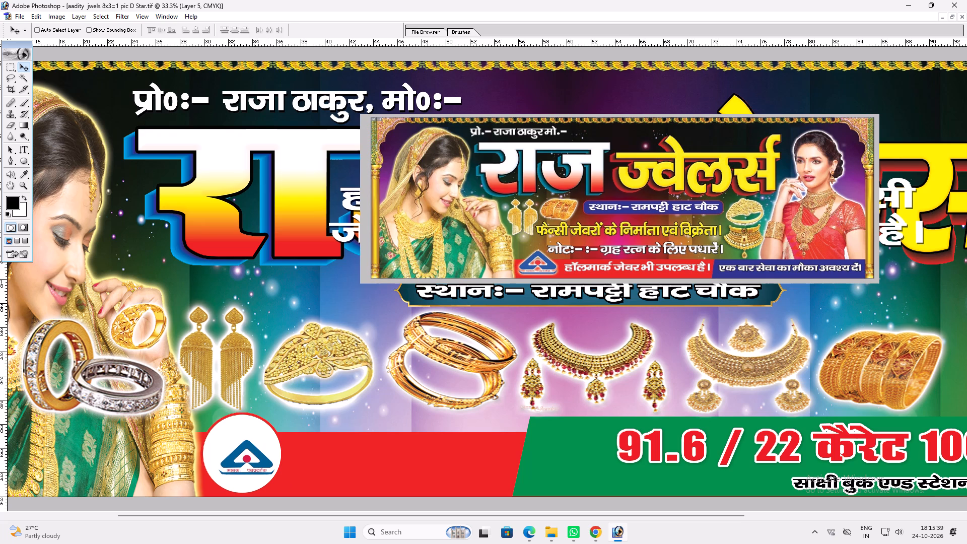
Stretch the hallmark logo taller and adjust its size so it fills the white circle.
key(ctrl+t)
shift+drag(252, 441, 251, 430)
key(Return)
shift+click(250, 448)
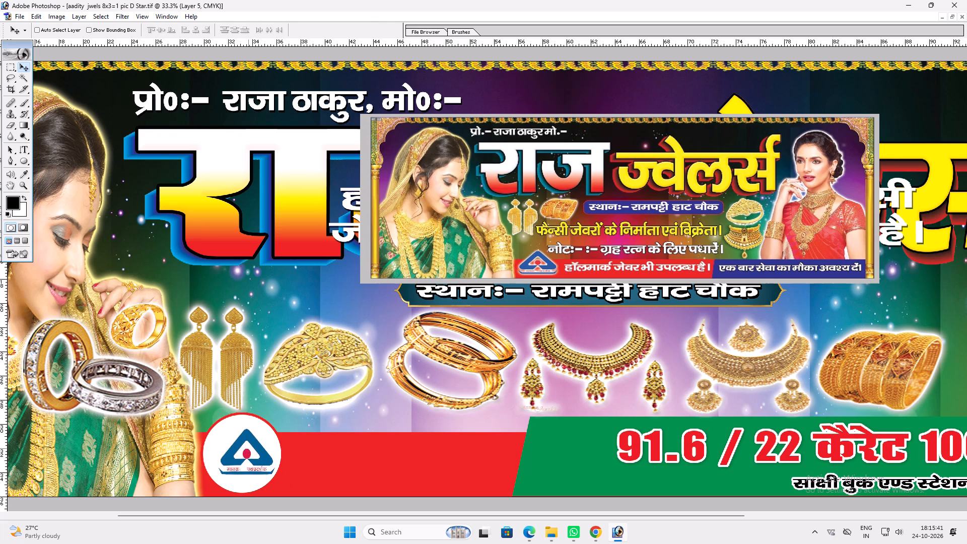
key(ctrl+t)
shift+click(250, 431)
key(Return)
key(v)
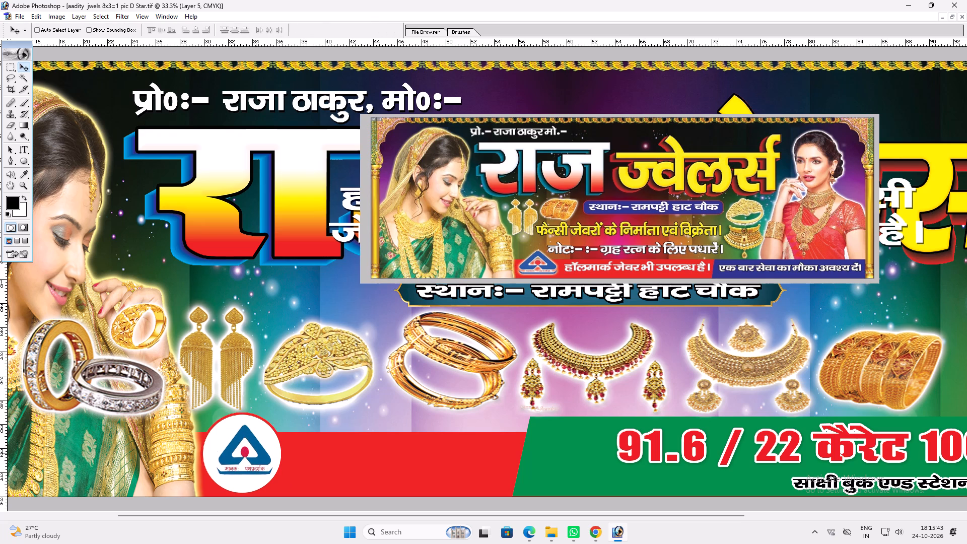
shift+click(256, 453)
key(ctrl+t)
shift+drag(259, 424, 264, 421)
key(shift+Return)
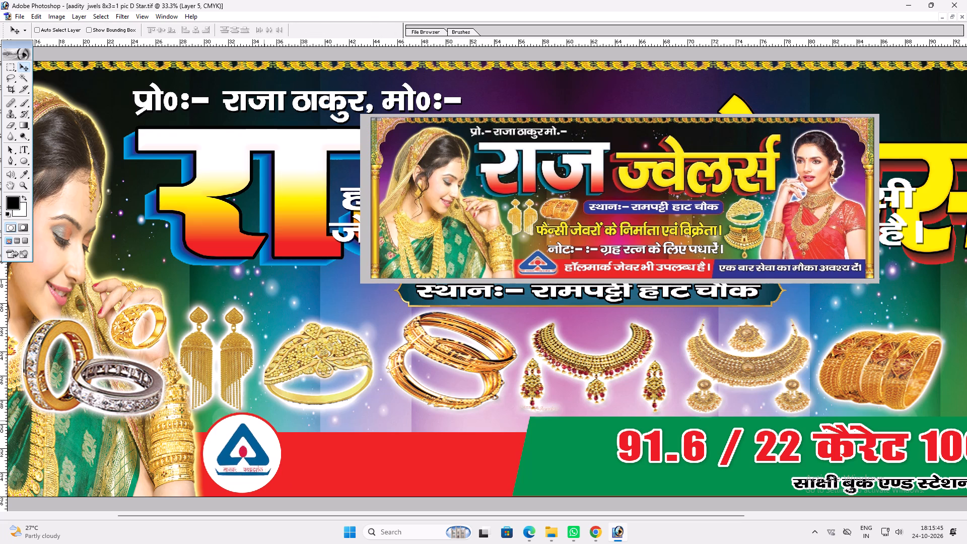
key(v)
key(v)
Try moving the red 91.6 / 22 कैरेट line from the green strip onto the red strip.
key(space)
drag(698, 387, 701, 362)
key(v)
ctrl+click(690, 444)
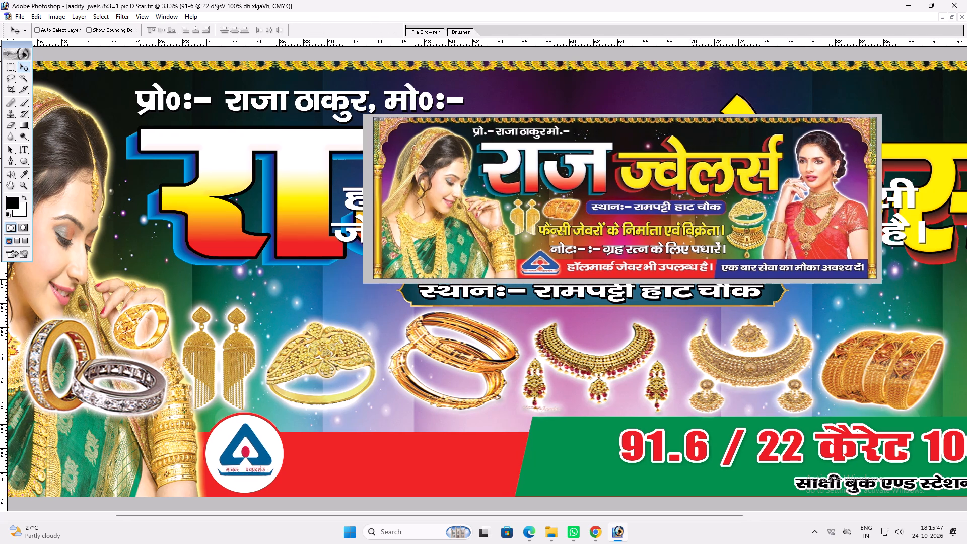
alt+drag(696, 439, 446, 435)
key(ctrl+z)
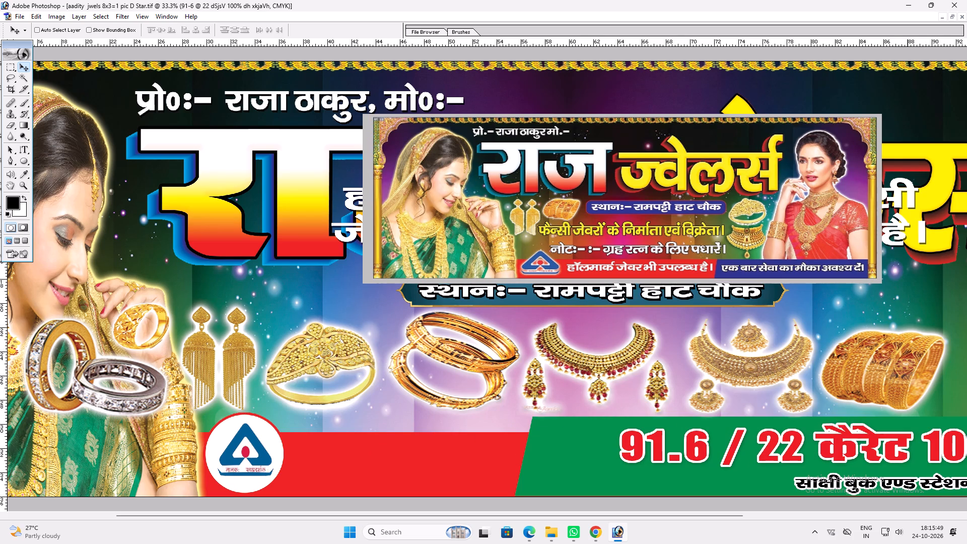
Move the white two-line हमारे यहाँ slogan down to the red strip and replace its wording with हम.
ctrl+click(902, 236)
drag(902, 235, 564, 483)
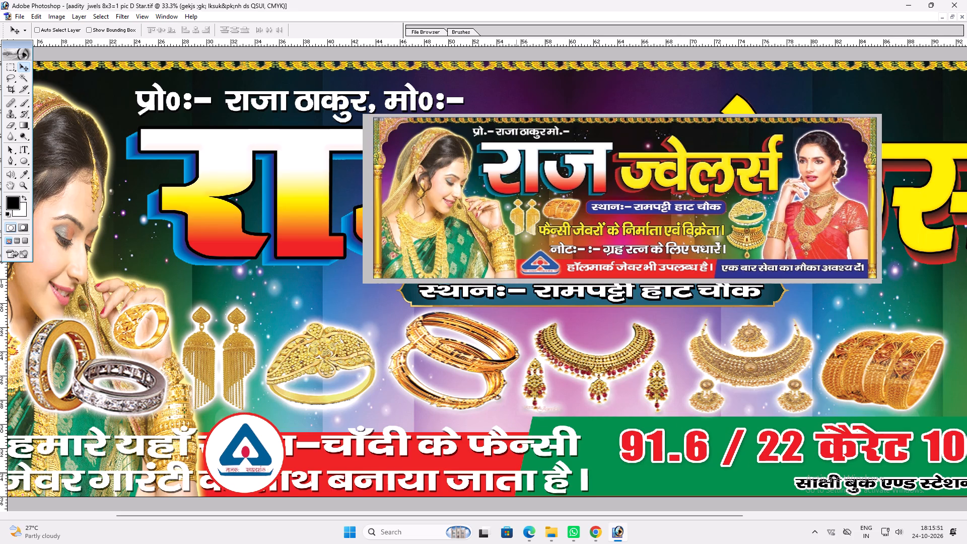
key(t)
click(478, 459)
key(Return)
key(ctrl+a)
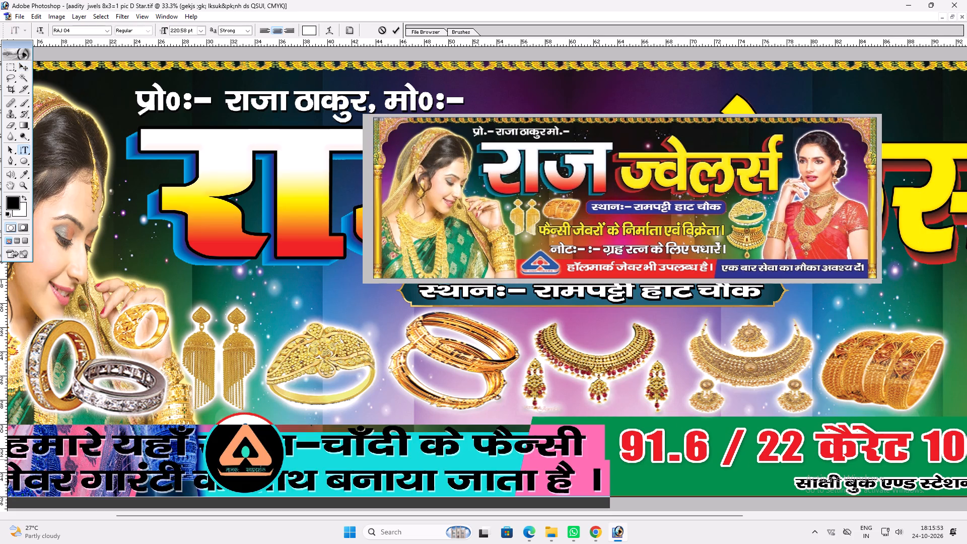
text(ge)
key(Return)
key(v)
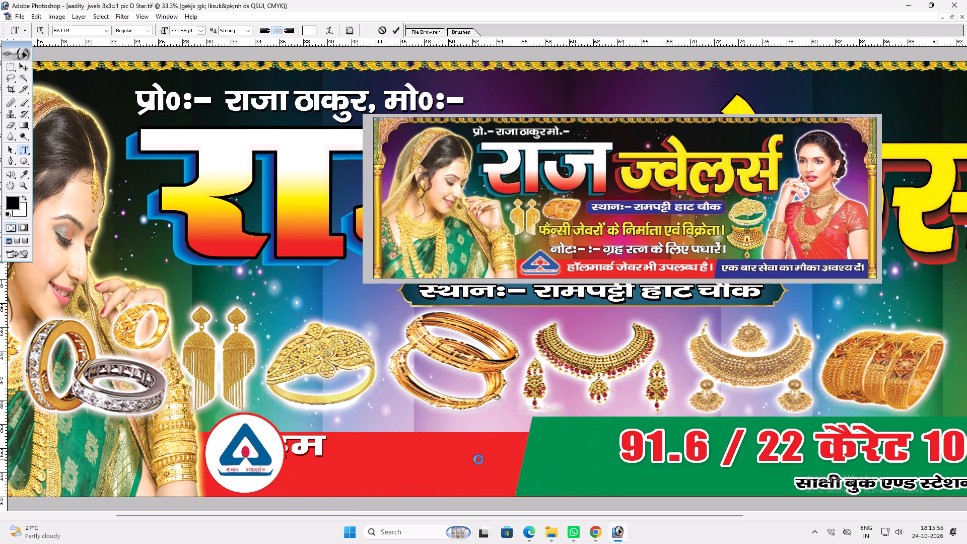
Reduce the size of the हम text and place it on the red strip just beside the logo circle.
key(ctrl+t)
alt+shift+drag(328, 451, 323, 452)
key(shift+Return)
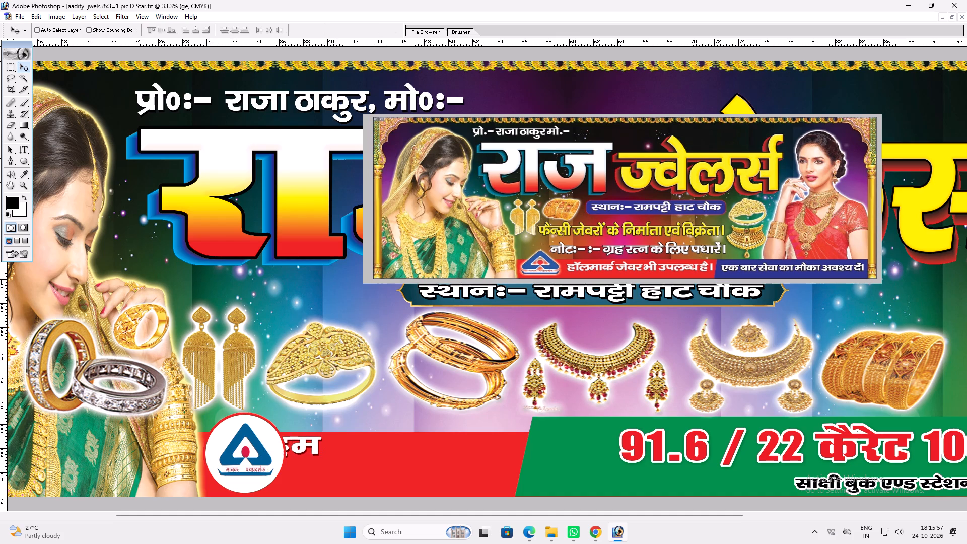
key(v)
key(v)
drag(296, 466, 329, 466)
key(ctrl+t)
shift+drag(354, 447, 346, 449)
key(shift+Return)
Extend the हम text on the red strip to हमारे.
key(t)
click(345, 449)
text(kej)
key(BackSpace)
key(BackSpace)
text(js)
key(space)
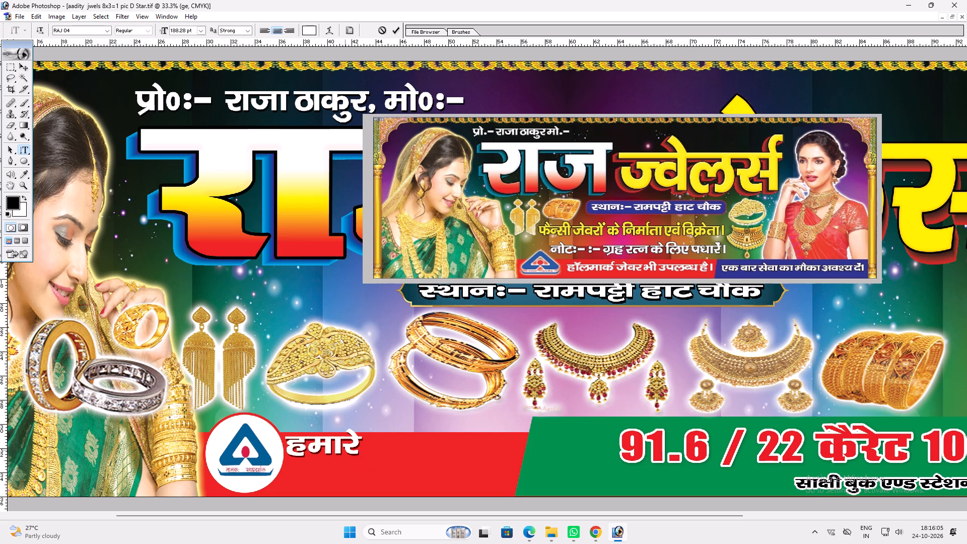
Replace the red strip's text with हॉलमार्क जेवर भी उपलब्ध है ।.
key(ctrl+a)
key(shift+q)
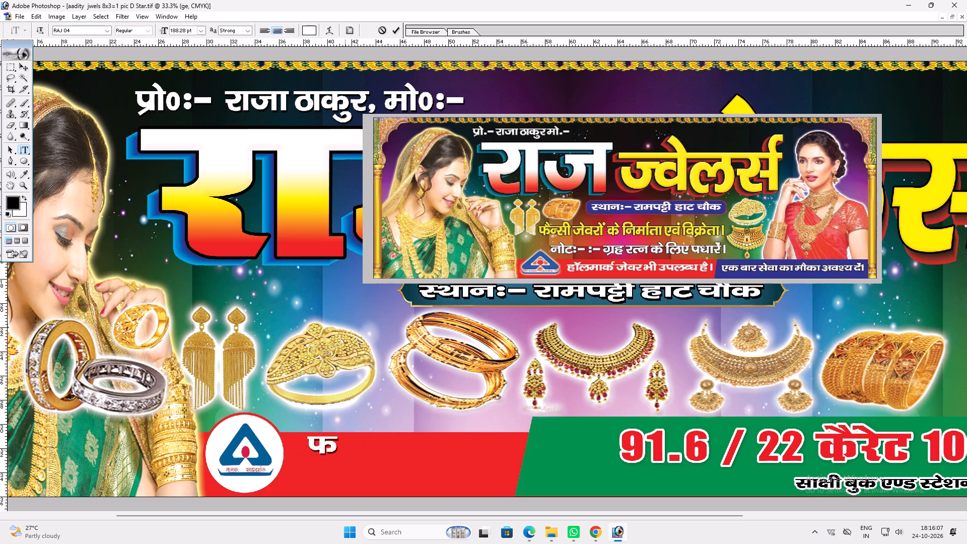
key(ctrl+a)
text(gkW)
text(yekZ)
key(BackSpace)
text(dZ)
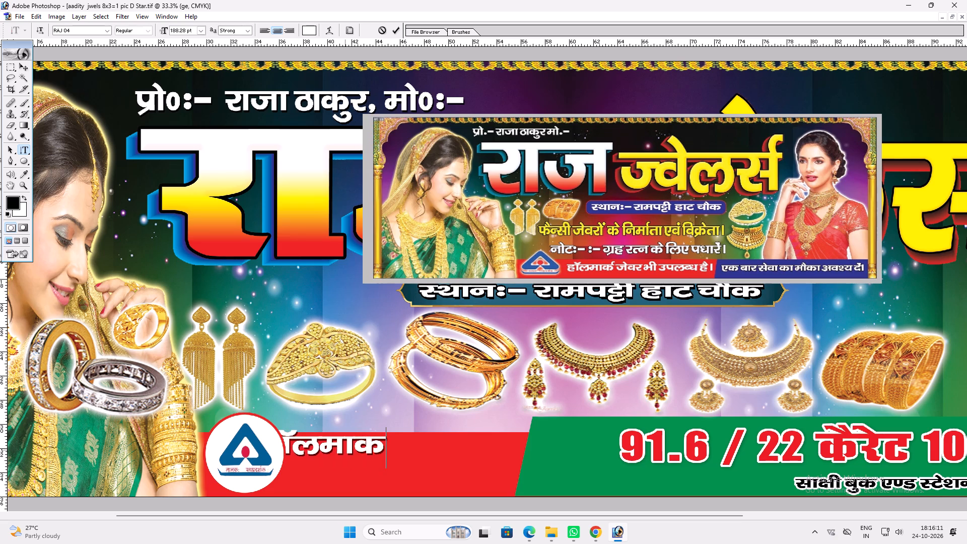
key(space)
text(tsoj)
key(space)
text(Hkh miyC/)
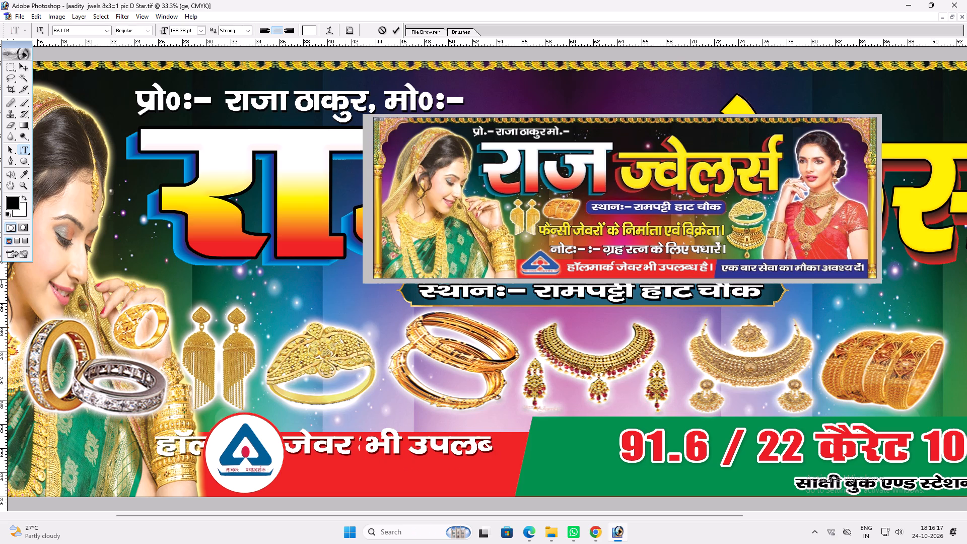
text(k gS A)
key(Return)
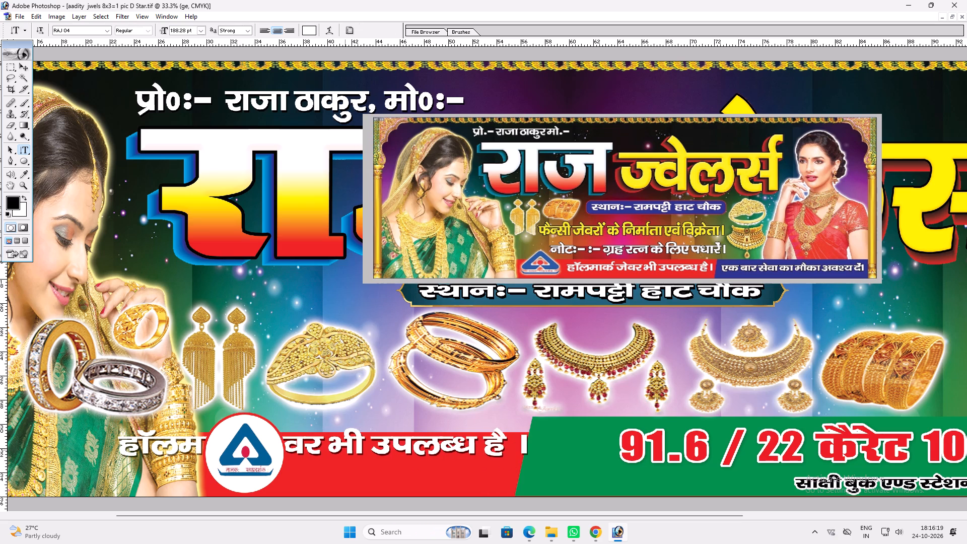
Narrow the हॉलमार्क जेवर line and shift it onto the red strip, clear of the logo circle.
key(ctrl+t)
alt+shift+drag(524, 440, 458, 445)
key(Return)
key(v)
drag(426, 456, 548, 471)
Break the हॉलमार्क text into two lines after जेवर and position it beside the logo circle.
key(t)
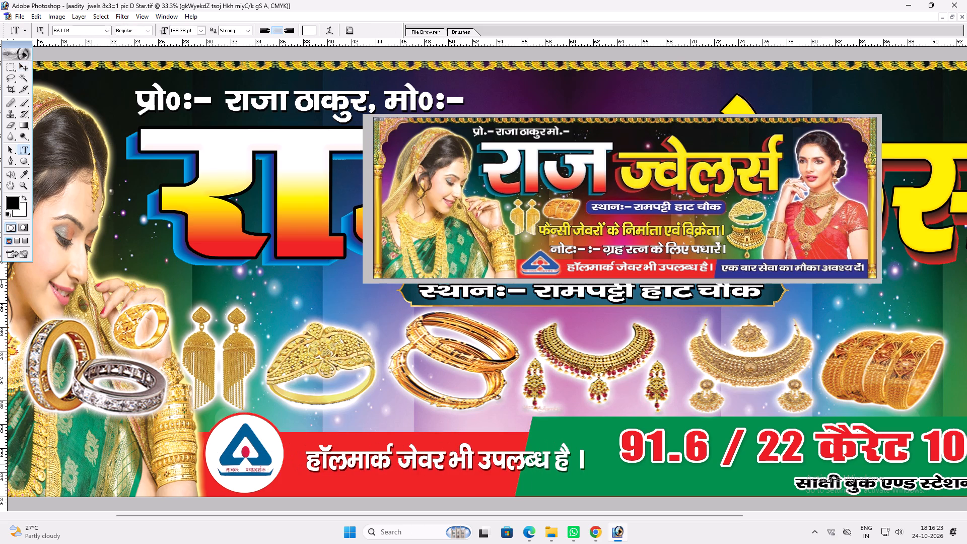
key(t)
click(454, 463)
key(Return)
drag(656, 480, 583, 472)
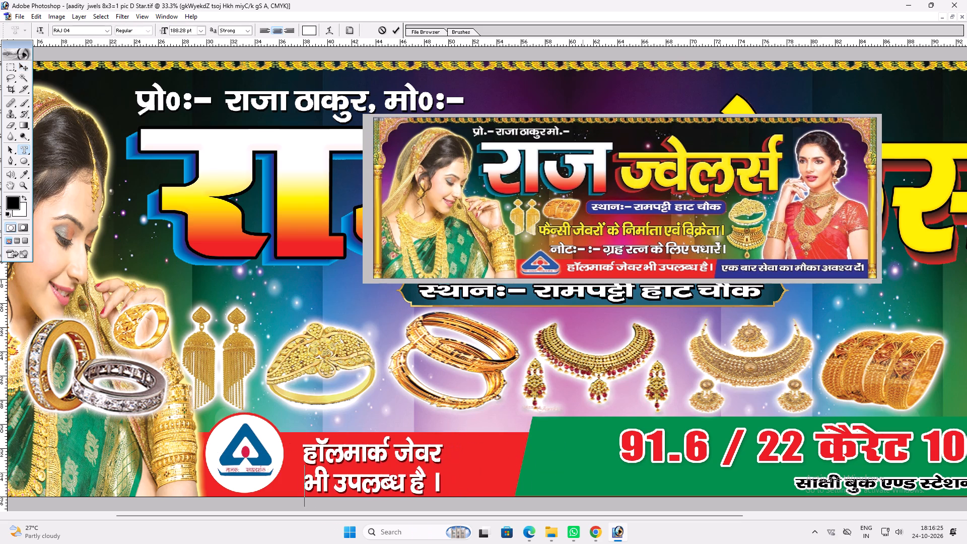
drag(583, 472, 579, 473)
key(ctrl+Return)
Widen the two-line हॉलमार्क text and fine-tune its size and position to fill the red strip between the logo circle and green strip.
key(ctrl+t)
shift+drag(440, 460, 506, 460)
key(Return)
key(v)
drag(481, 485, 473, 484)
key(ctrl+t)
shift+drag(498, 465, 506, 463)
shift+click(473, 489)
key(shift+Return)
key(v)
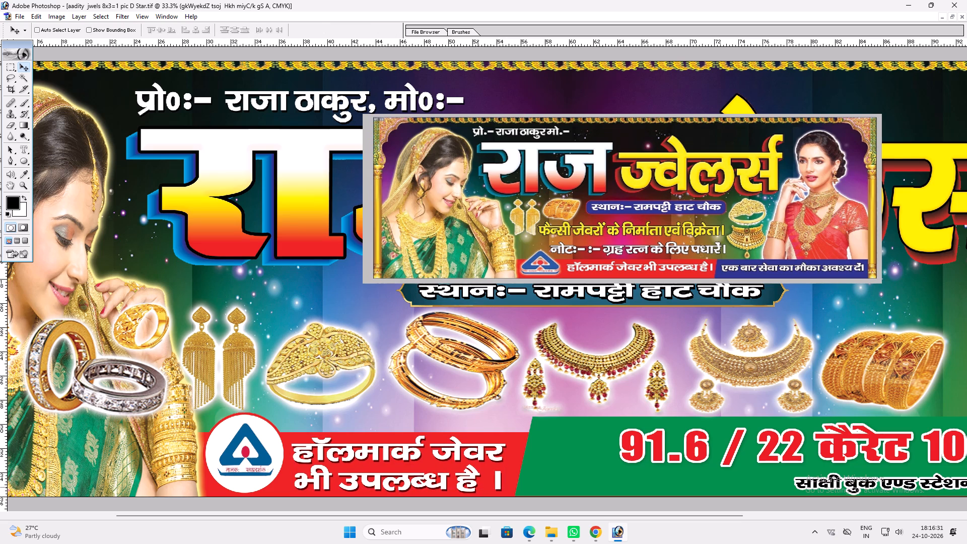
key(ctrl+t)
shift+click(458, 438)
key(shift+Return)
text(vv)
Remove the green strip behind the 91.6 / 22 कैरेट 100% की गारंटी line.
key(space)
key(space)
key(space)
key(space)
key(space)
key(space)
key(space)
key(space)
key(space)
key(space)
key(space)
drag(701, 476, 656, 457)
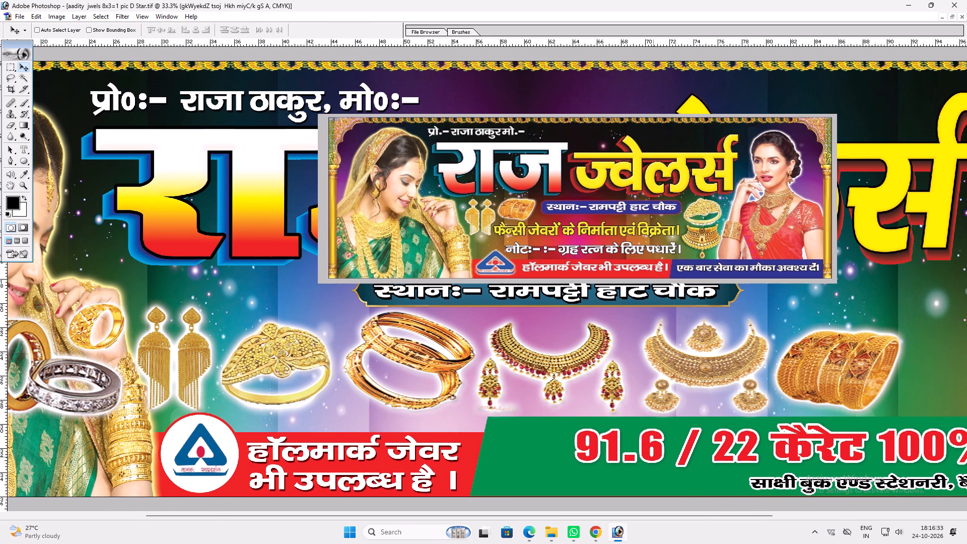
drag(702, 469, 590, 442)
ctrl+click(427, 452)
key(alt+l)
key(alt+l)
key(alt+l)
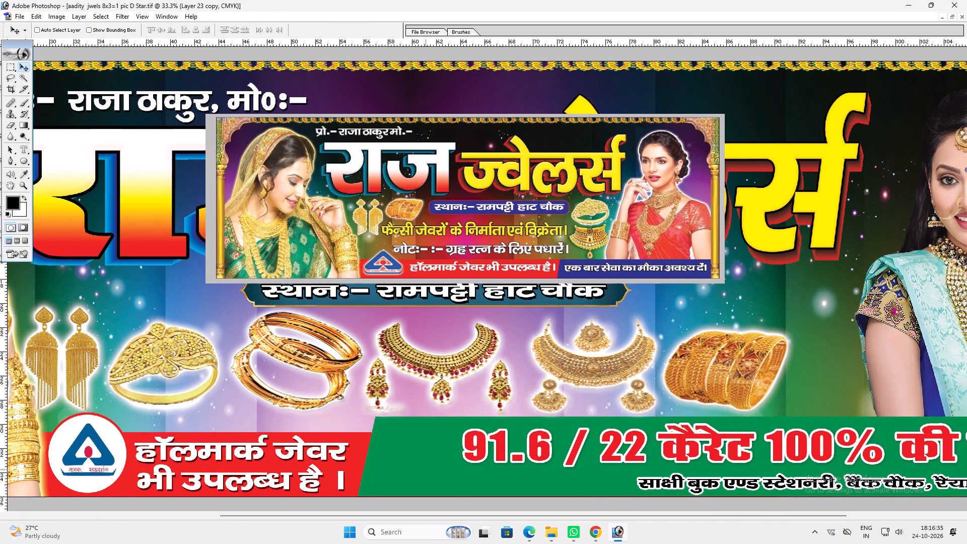
key(v)
key(space)
key(space)
key(space)
key(space)
key(space)
key(space)
key(space)
key(space)
key(space)
key(space)
key(space)
key(space)
key(space)
key(space)
right_click(605, 462)
drag(619, 465, 625, 467)
key(v)
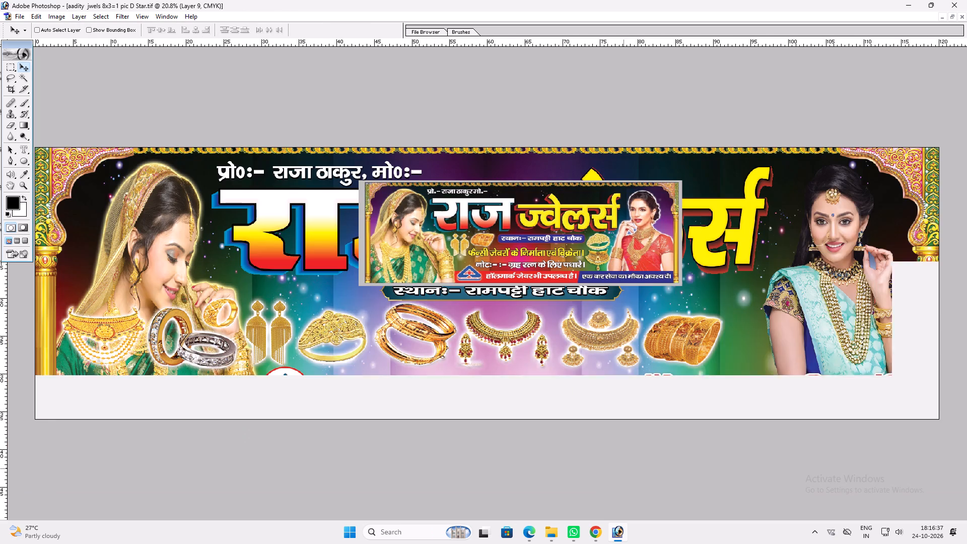
Give a copy of the red bottom strip a blue Color Overlay of C 100, M 60, Y 0, K 0.
ctrl+click(511, 405)
alt+shift+drag(508, 404, 527, 402)
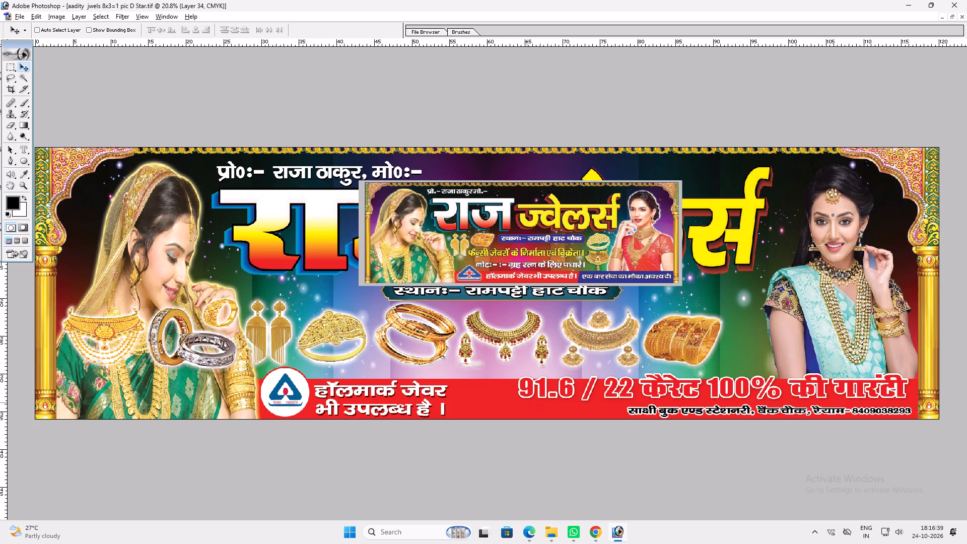
key(alt+y)
key(n)
key(alt+l)
key(alt+y)
key(n)
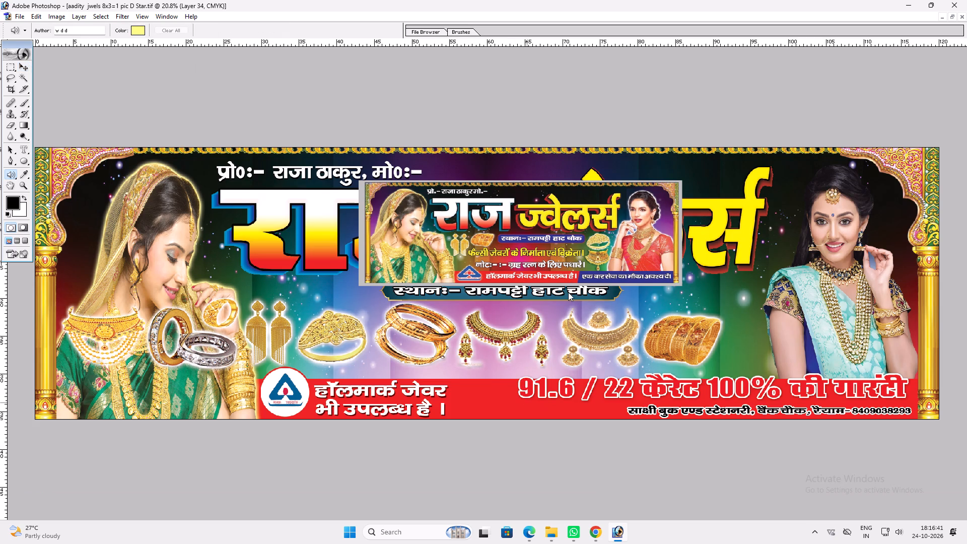
click(545, 228)
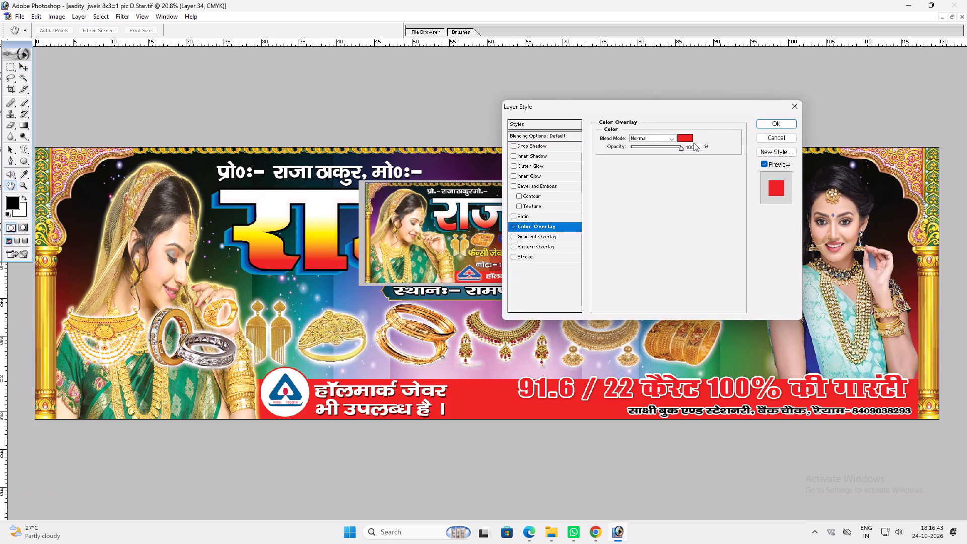
click(688, 139)
text(100)
key(Tab)
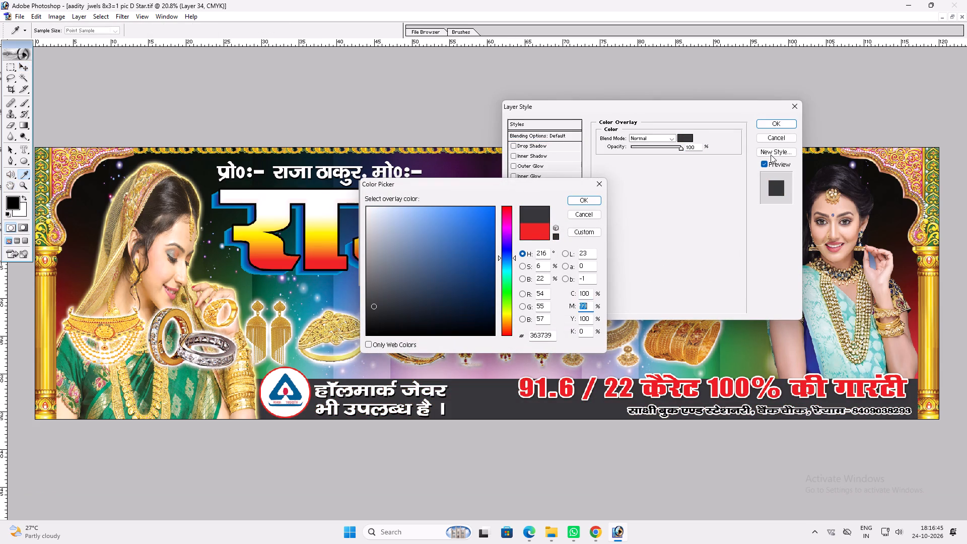
key(6)
key(0)
key(Tab)
key(0)
key(Tab)
key(Return)
key(Return)
key(v)
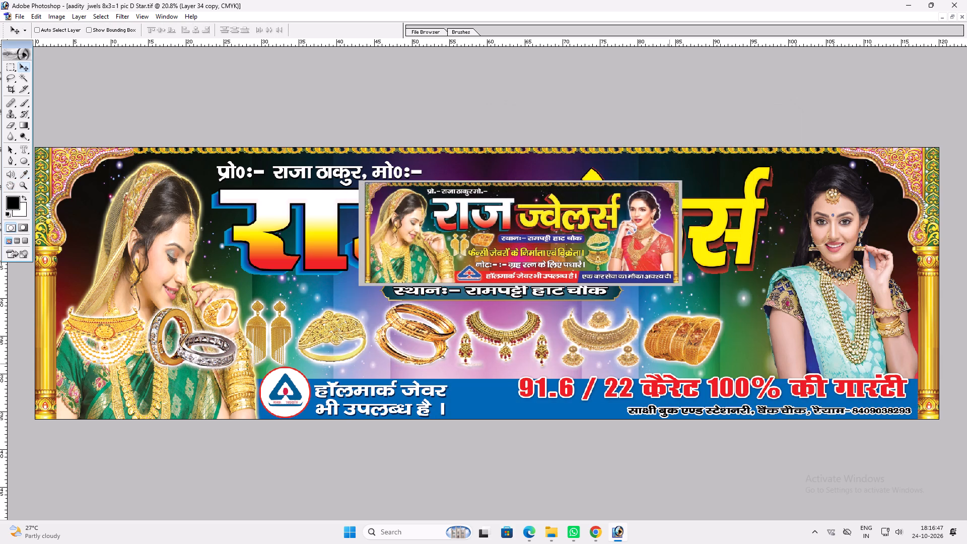
Narrow the blue strip to about 55.6% width with a slanted edge, skewed about -27.8°, starting just after the हॉलमार्क text.
key(ctrl+t)
shift+drag(51, 390, 378, 385)
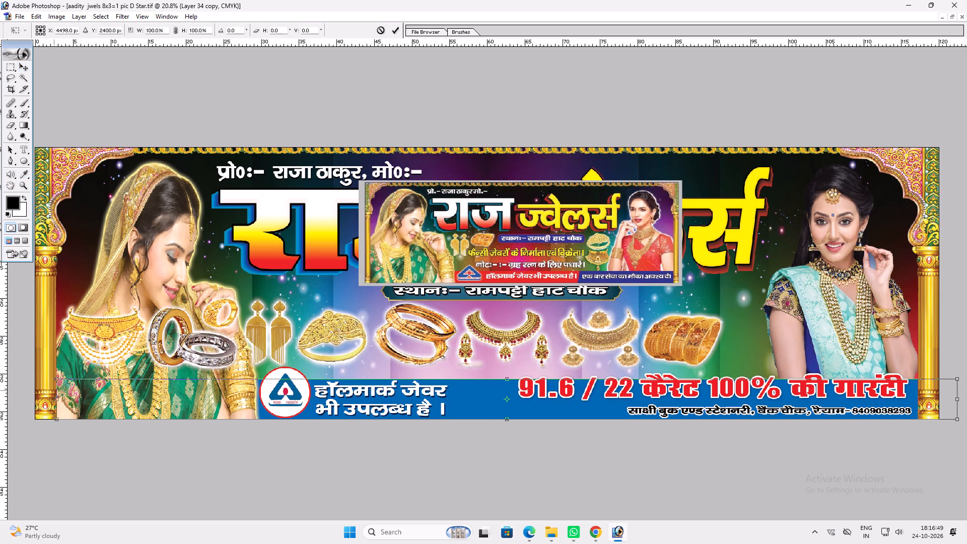
shift+drag(378, 385, 473, 384)
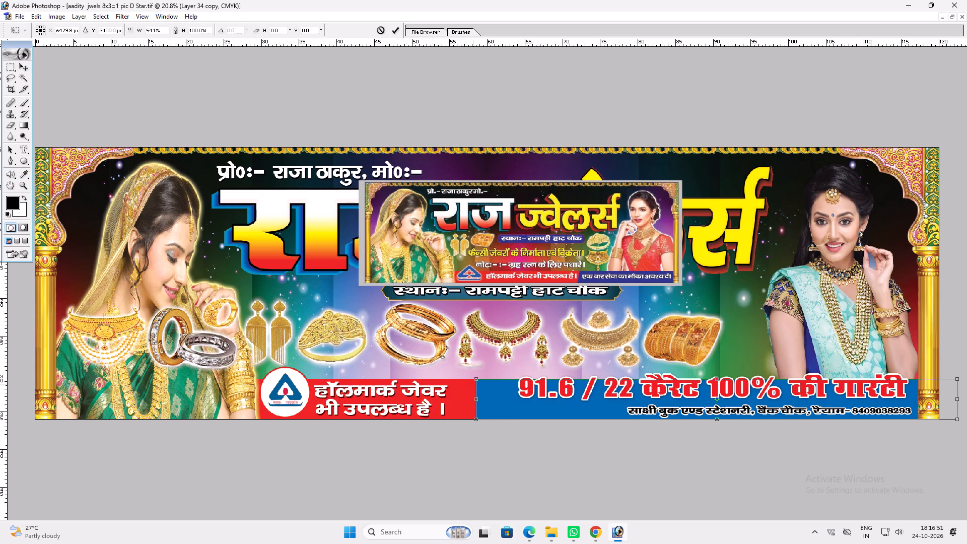
ctrl+shift+drag(474, 422, 453, 429)
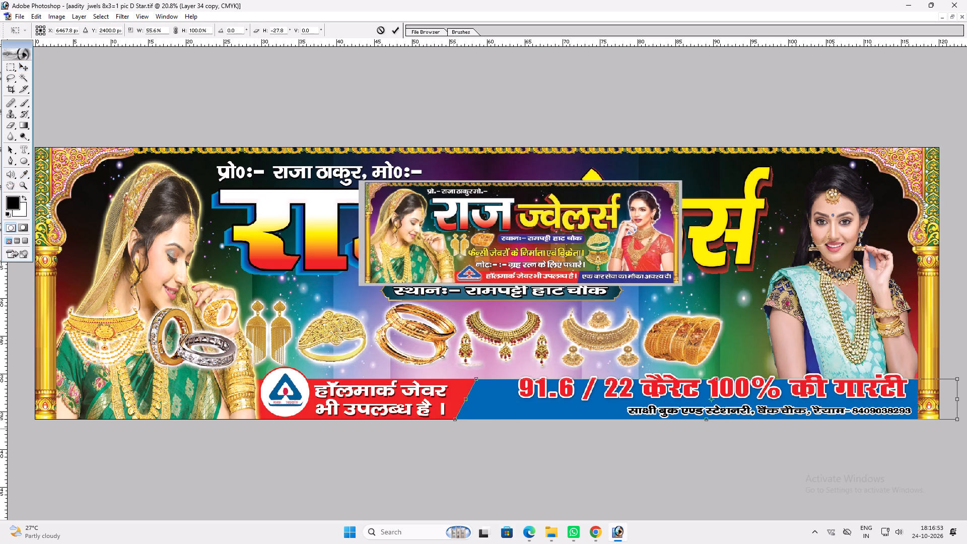
key(Return)
key(v)
Duplicate the blue strip and recolor the copy orange with a Color Overlay of C 0, M 60, Y 100, K 0.
key(ctrl+j)
key(alt+l)
text(yn)
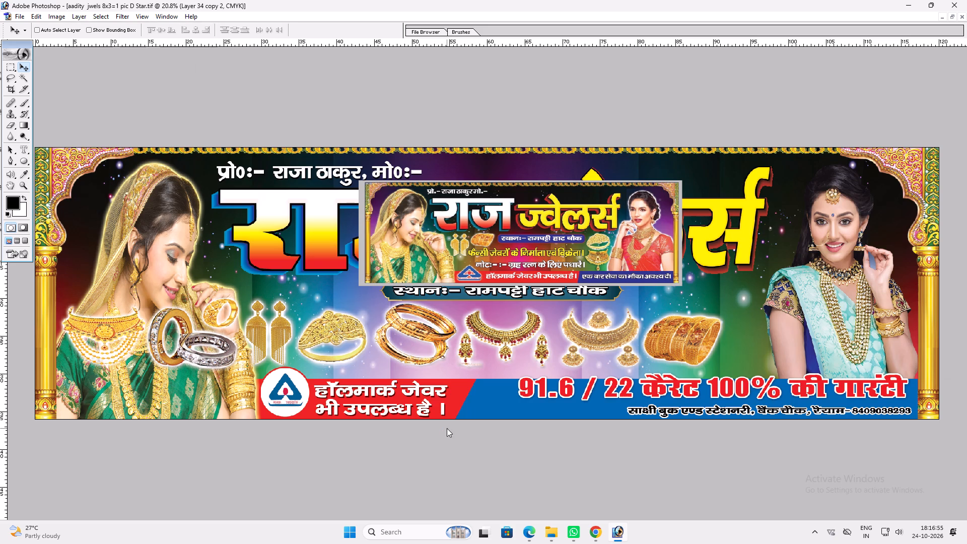
click(546, 224)
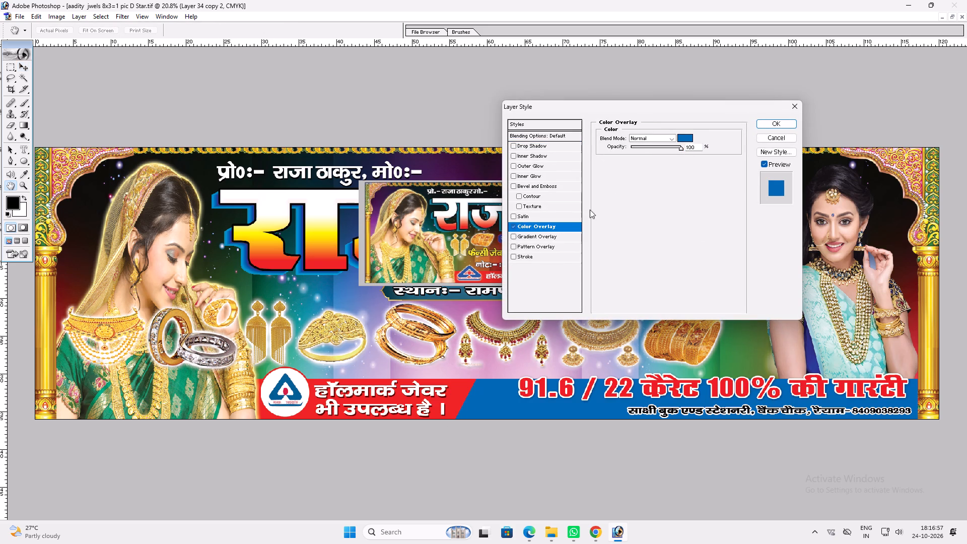
click(679, 140)
key(Tab)
key(shift+Tab)
key(0)
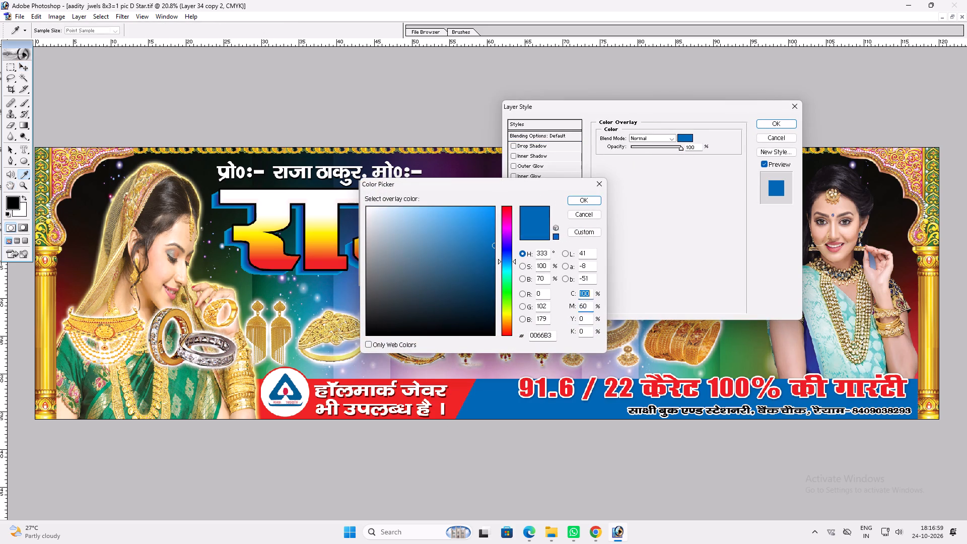
key(Tab)
key(Tab)
text(100)
key(Return)
key(Return)
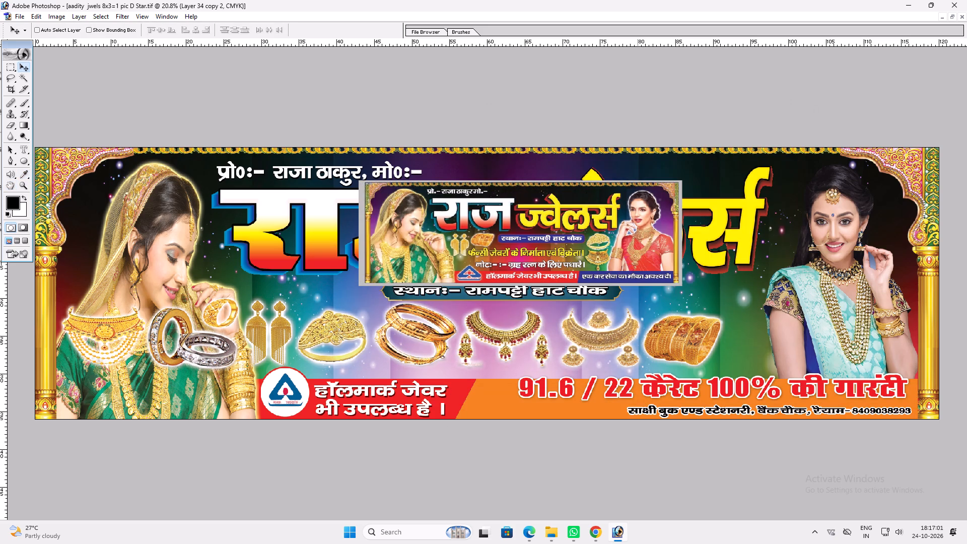
Send the orange strip behind the blue one as a thin slanted edge stripe, shifting both slightly away from the हॉलमार्क text.
key(ctrl+bracketleft)
key(v)
shift+drag(479, 391, 476, 393)
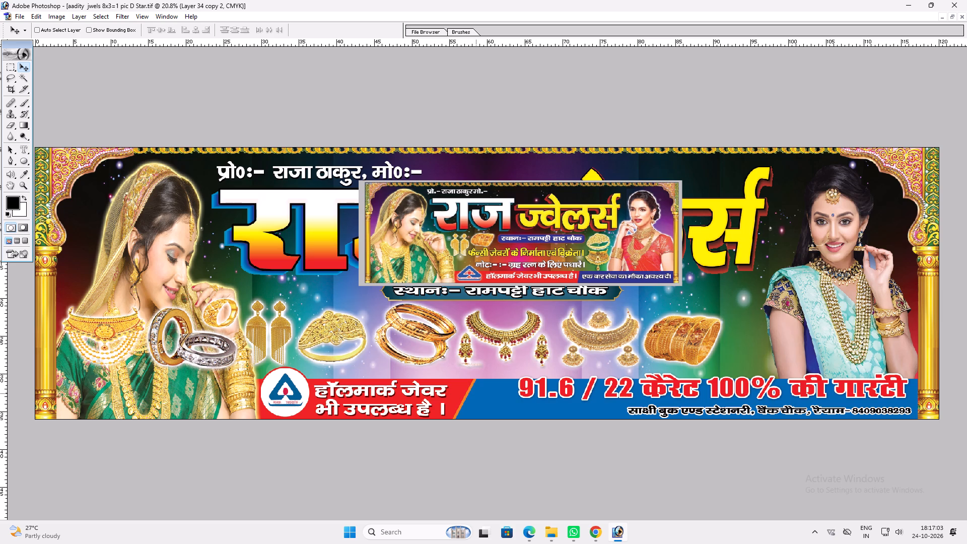
shift+drag(476, 393, 474, 394)
ctrl+shift+click(480, 397)
shift+drag(482, 397, 496, 394)
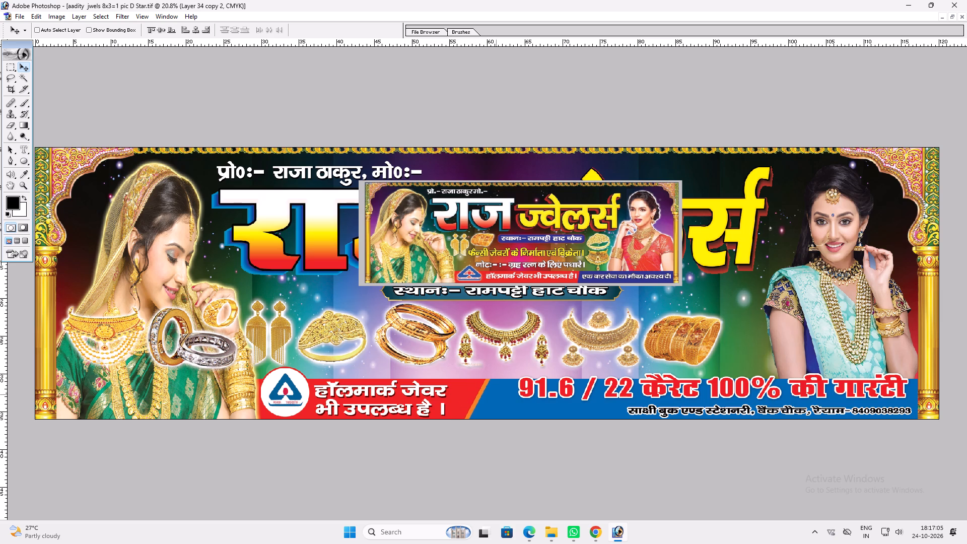
shift+drag(496, 394, 500, 394)
key(ctrl+0)
key(v)
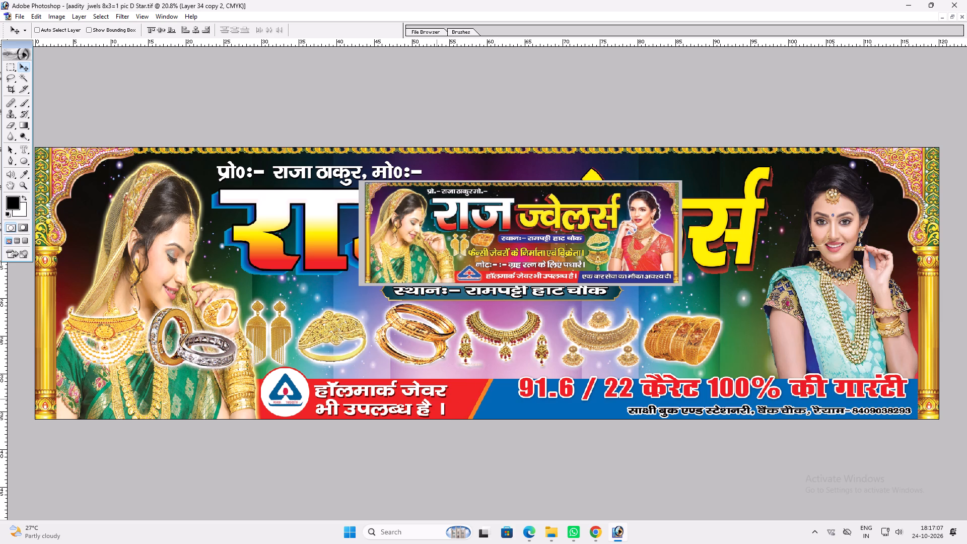
Widen the two-line हॉलमार्क text to about 111% to fill the red strip up to the orange stripe.
ctrl+click(439, 393)
key(ctrl+t)
shift+drag(450, 390, 465, 387)
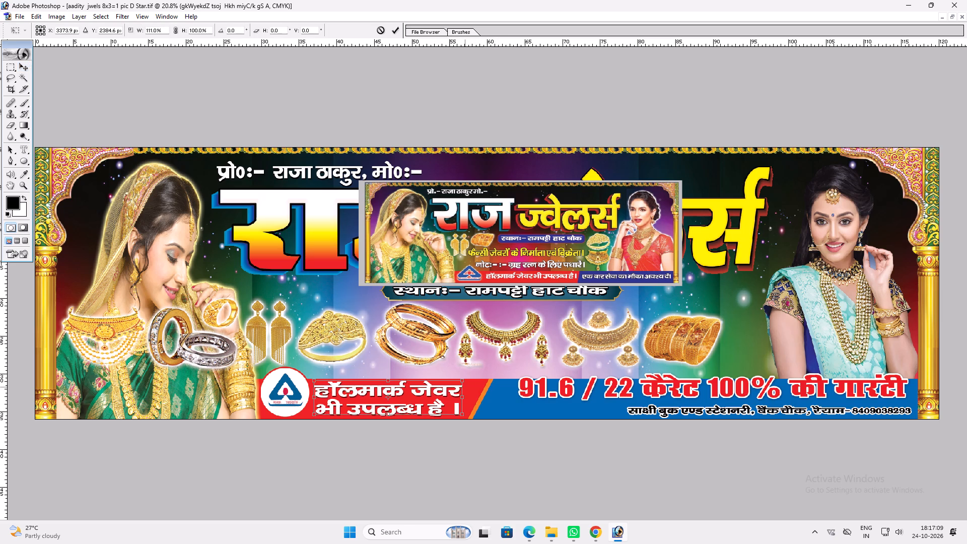
key(shift+Return)
key(ctrl+0)
key(v)
Copy the हॉलमार्क text's layer style onto the 91.6 / 22 कैरेट 100% की गारंटी line.
key(ctrl+plus)
key(space)
drag(464, 385, 481, 301)
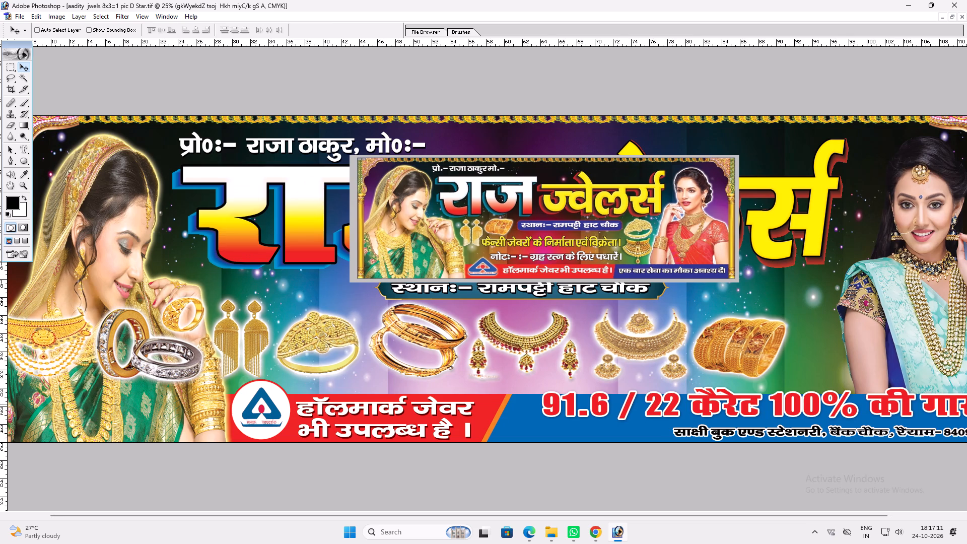
key(ctrl+plus)
key(space)
key(space)
key(space)
key(space)
key(space)
key(space)
key(space)
key(space)
key(space)
key(space)
key(space)
key(space)
key(space)
key(space)
key(space)
key(space)
key(space)
key(space)
key(space)
key(space)
drag(601, 403, 581, 291)
drag(491, 462, 494, 441)
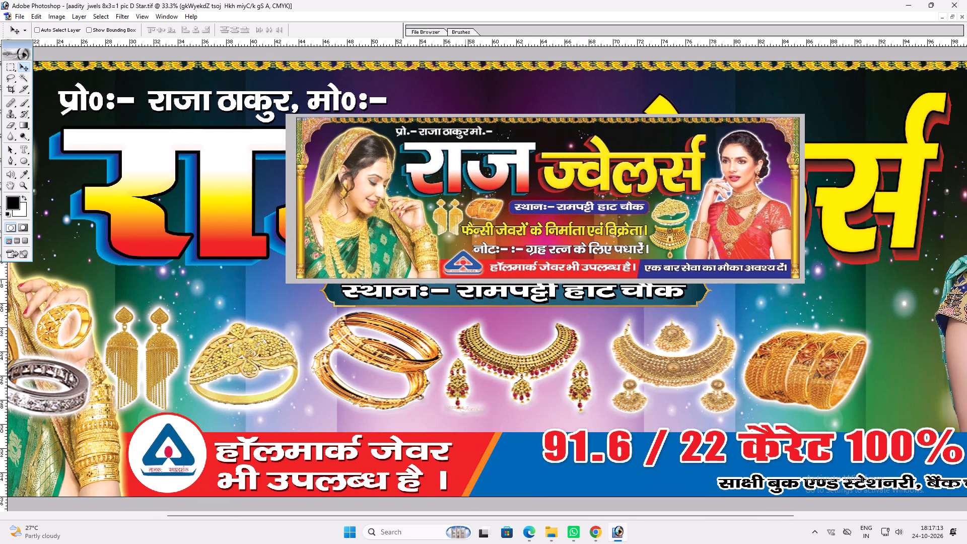
ctrl+click(444, 446)
key(alt+l)
key(alt+y)
key(alt+c)
key(t)
click(651, 447)
key(Return)
key(alt+l)
key(alt+y)
text(pv)
Delete the साक्षी बुक एण्ड स्टेशनरी address and phone line below the 91.6 / 22 कैरेट text on the blue strip.
key(space)
key(space)
key(space)
key(space)
key(space)
key(space)
key(space)
key(space)
key(space)
key(space)
key(space)
key(space)
key(space)
key(space)
key(space)
key(space)
key(space)
key(space)
key(space)
key(space)
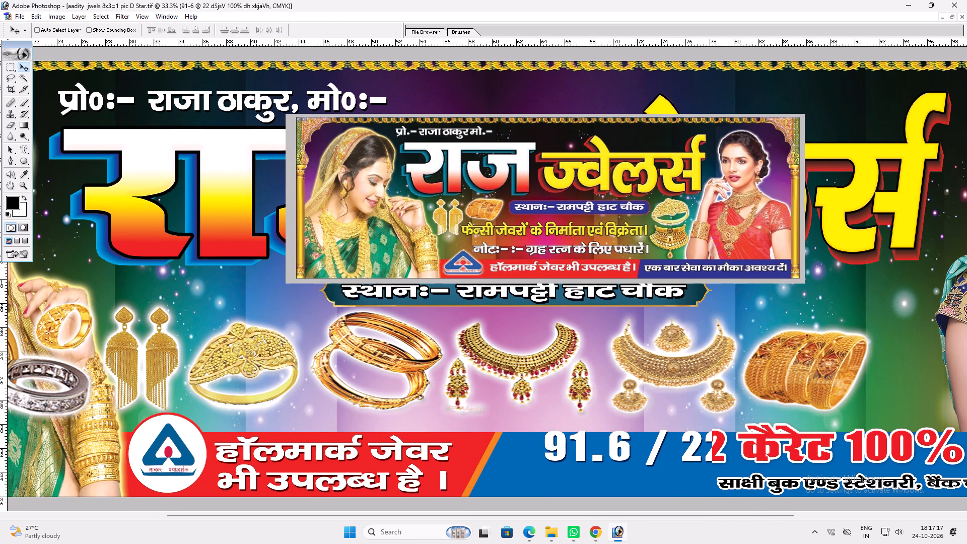
drag(702, 487, 594, 449)
drag(719, 461, 504, 368)
key(t)
click(600, 482)
key(ctrl+a)
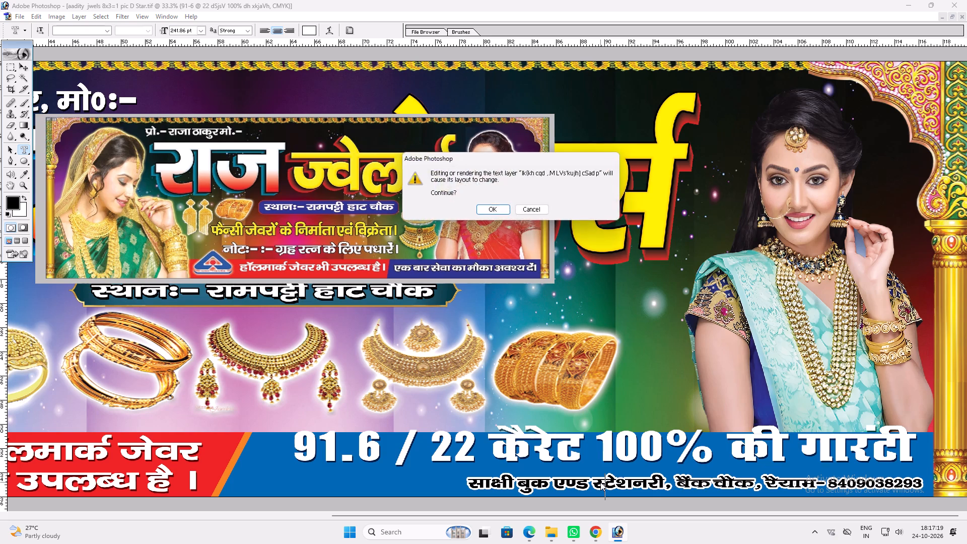
key(ctrl+Return)
key(ctrl+a)
key(BackSpace)
key(Return)
Replace the 91.6 / 22 कैरेट 100% की गारंटी text with "एक बार सेवा मौका अवश्य दें ।".
click(555, 456)
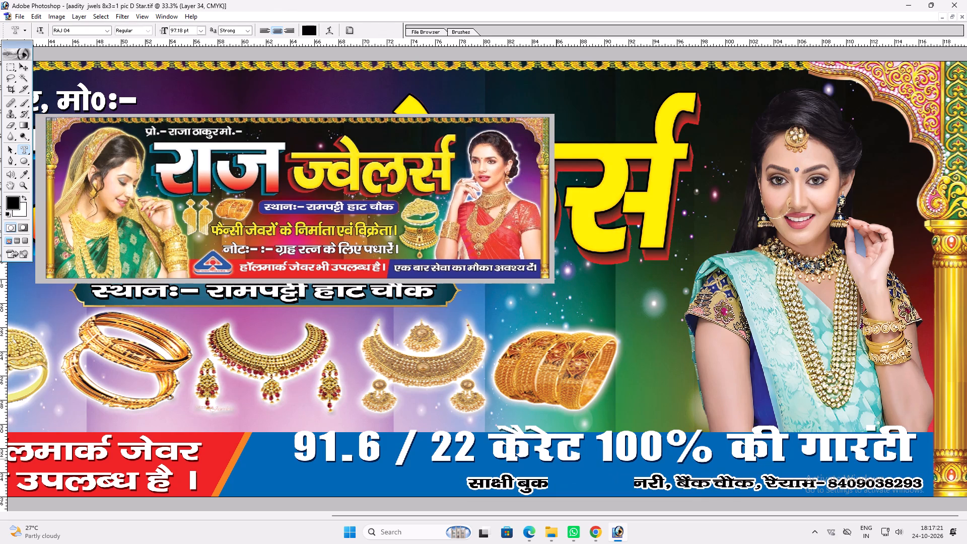
key(ctrl+a)
key(f)
key(ctrl+a)
drag(661, 434, 454, 449)
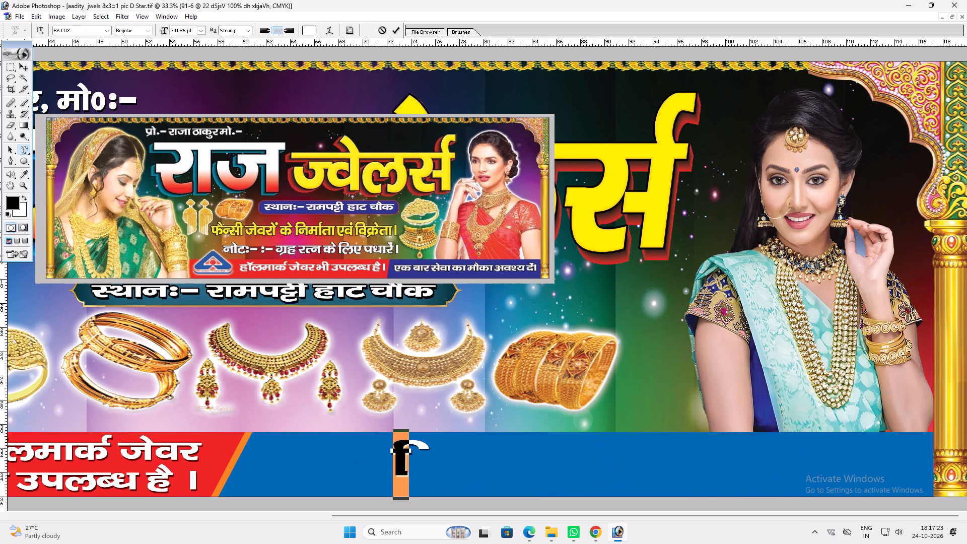
drag(454, 449, 443, 450)
text(,d)
key(space)
text(cl)
key(BackSpace)
text(kj)
key(space)
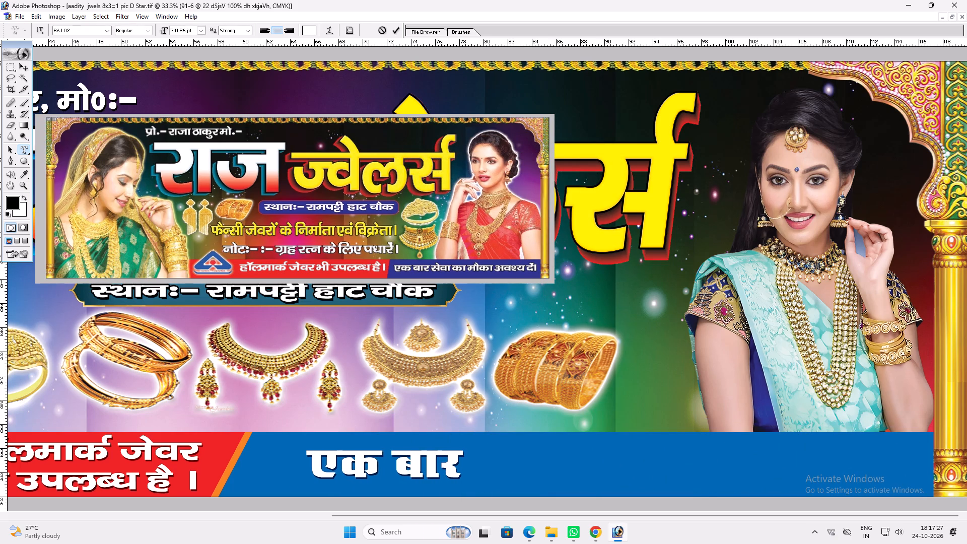
text(lsok elS)
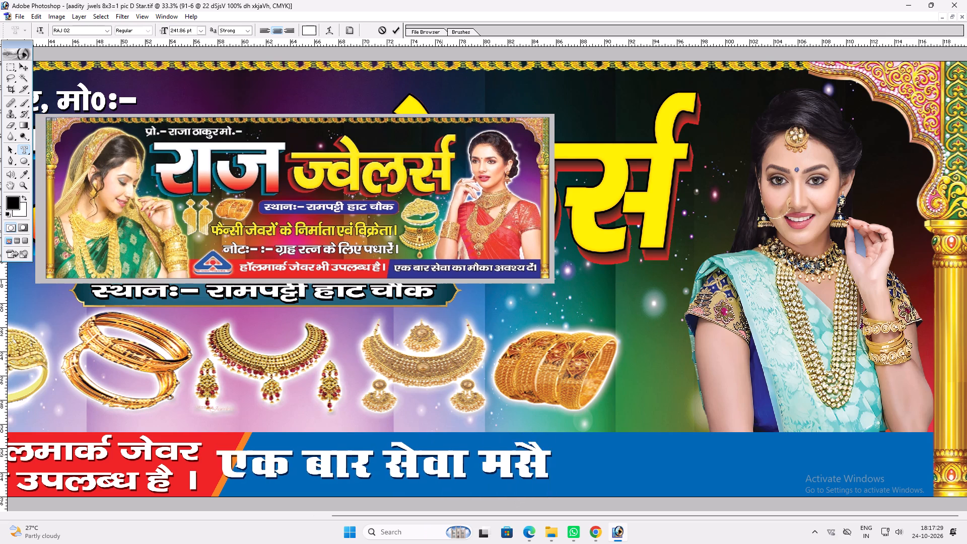
key(BackSpace)
key(BackSpace)
text(kSdk vo'; nsa A)
key(Return)
text(vvv)
Move the एक बार सेवा मौका line off the red strip onto the blue strip and stretch it slightly taller.
shift+drag(476, 469, 712, 479)
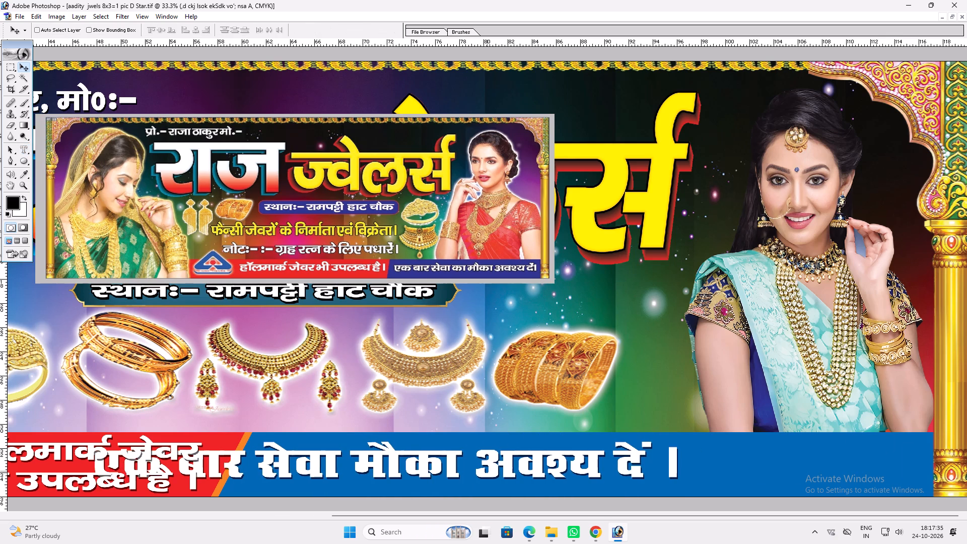
shift+drag(712, 479, 707, 475)
key(ctrl+t)
shift+drag(715, 479, 706, 482)
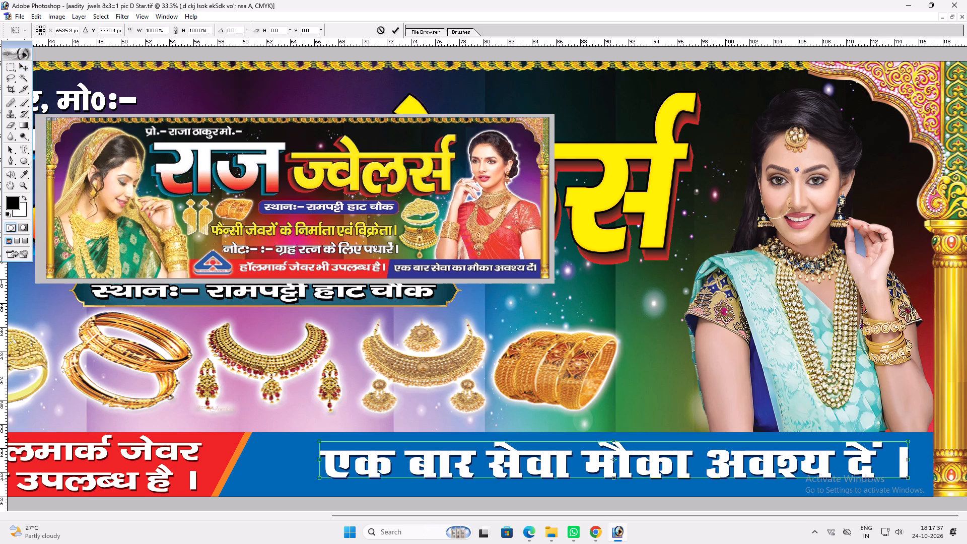
shift+drag(706, 482, 700, 484)
key(shift+Return)
Change the font of the एक बार सेवा मौका अवश्य दें line to RAJ 08.
key(t)
click(651, 478)
key(ctrl+a)
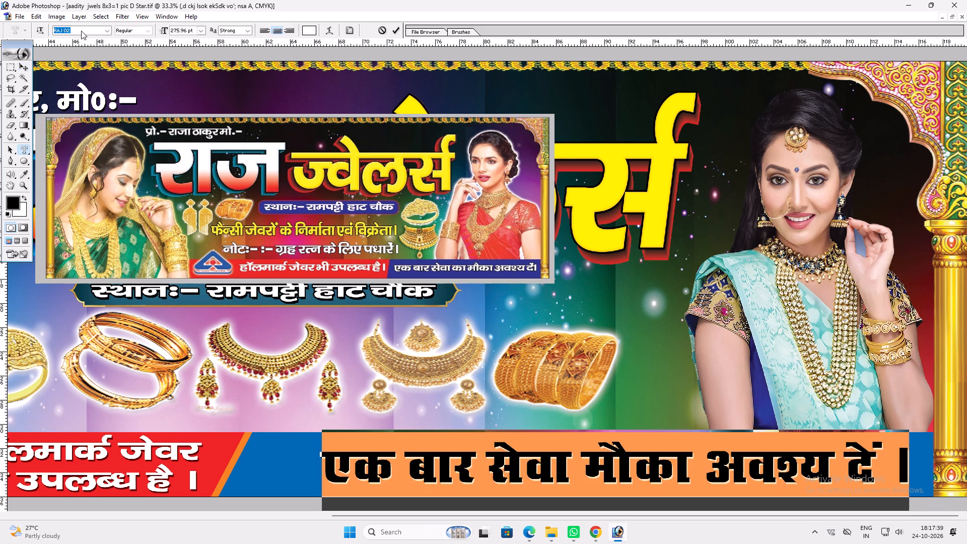
click(81, 31)
text(ra)
key(Down)
key(Down)
key(Down)
key(Down)
key(Down)
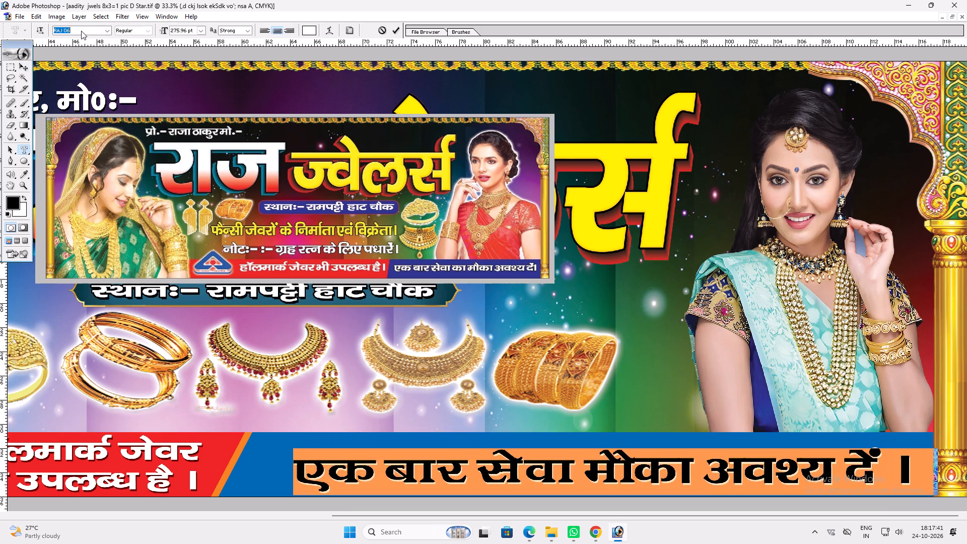
key(Down)
key(Down)
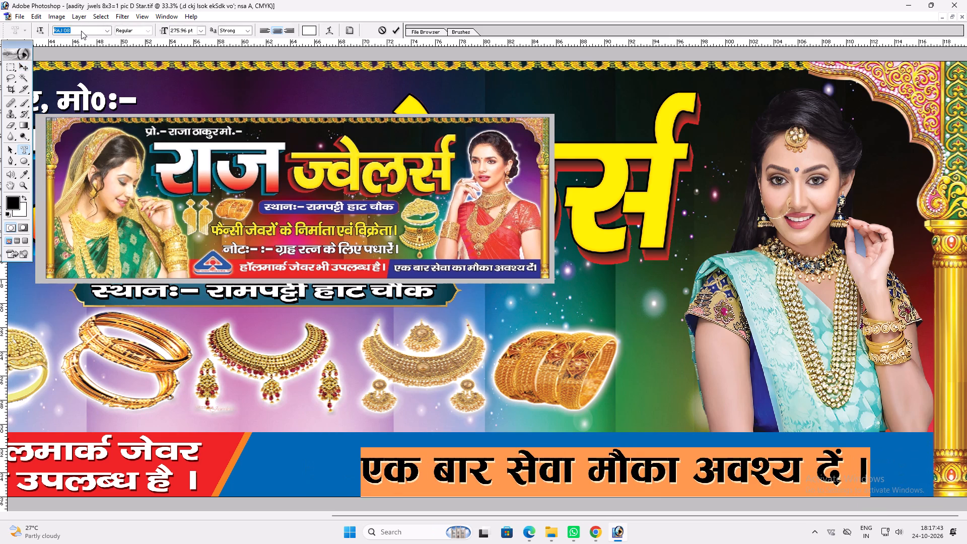
key(Return)
Tighten the letter spacing of the एक बार सेवा line and shift it to the blue strip's end beside the gold pillar.
click(565, 449)
key(ctrl+a)
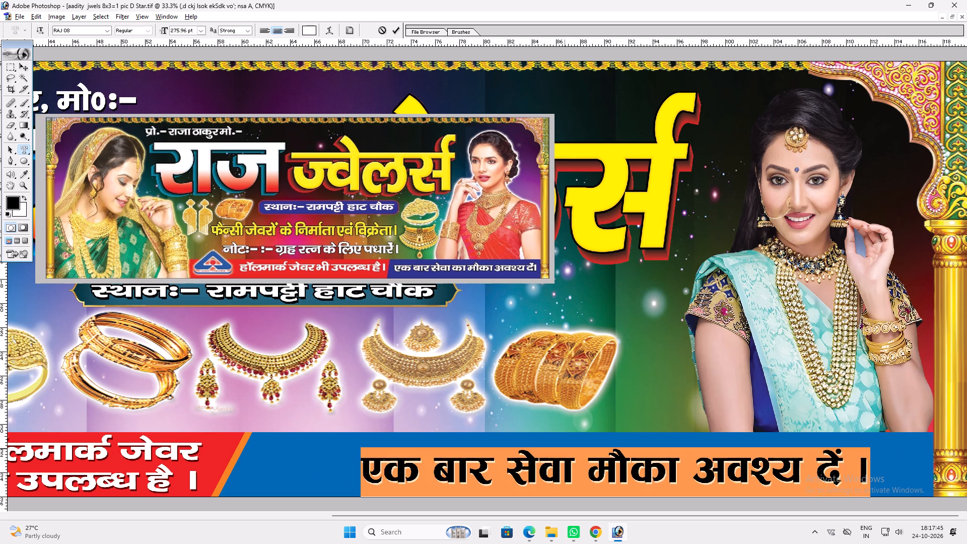
key(alt+Left)
key(ctrl+z)
key(Return)
text(vv)
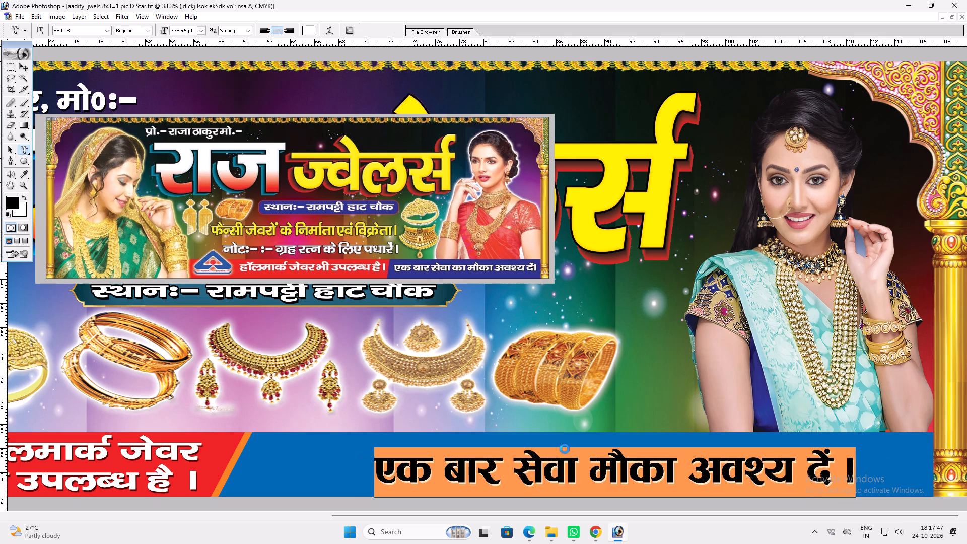
drag(749, 502, 810, 500)
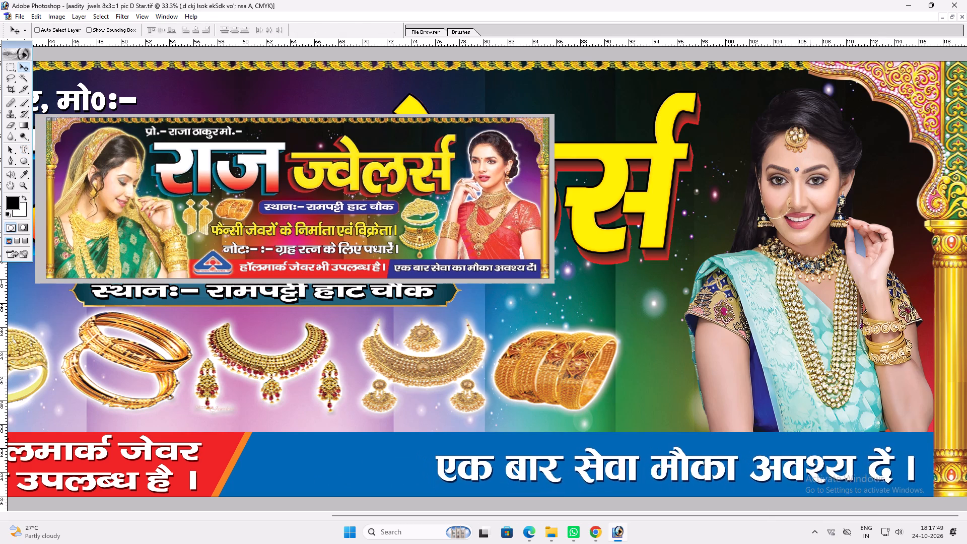
drag(810, 500, 817, 502)
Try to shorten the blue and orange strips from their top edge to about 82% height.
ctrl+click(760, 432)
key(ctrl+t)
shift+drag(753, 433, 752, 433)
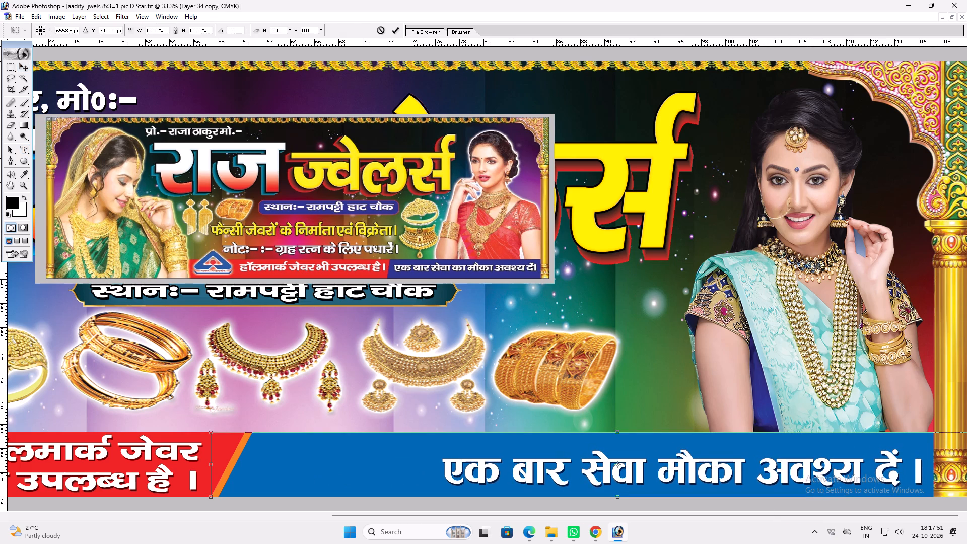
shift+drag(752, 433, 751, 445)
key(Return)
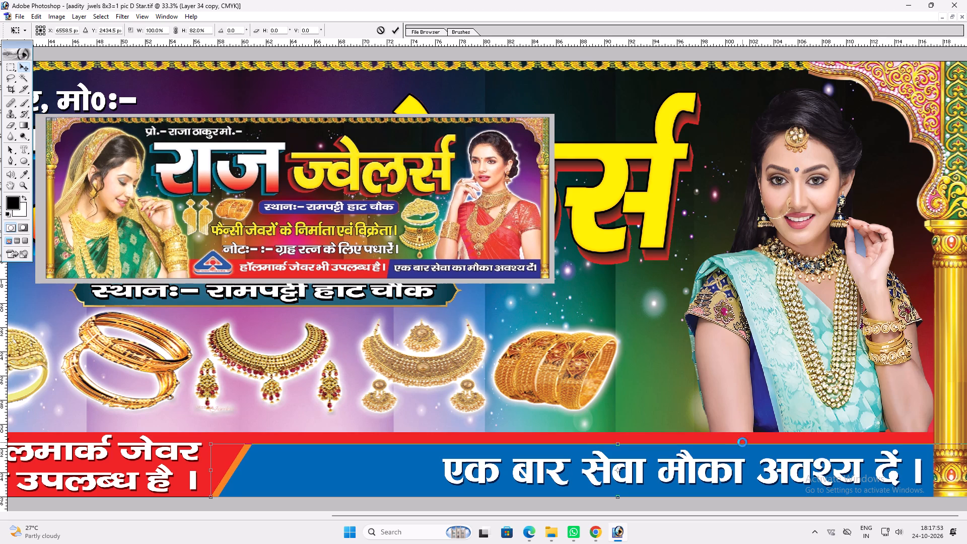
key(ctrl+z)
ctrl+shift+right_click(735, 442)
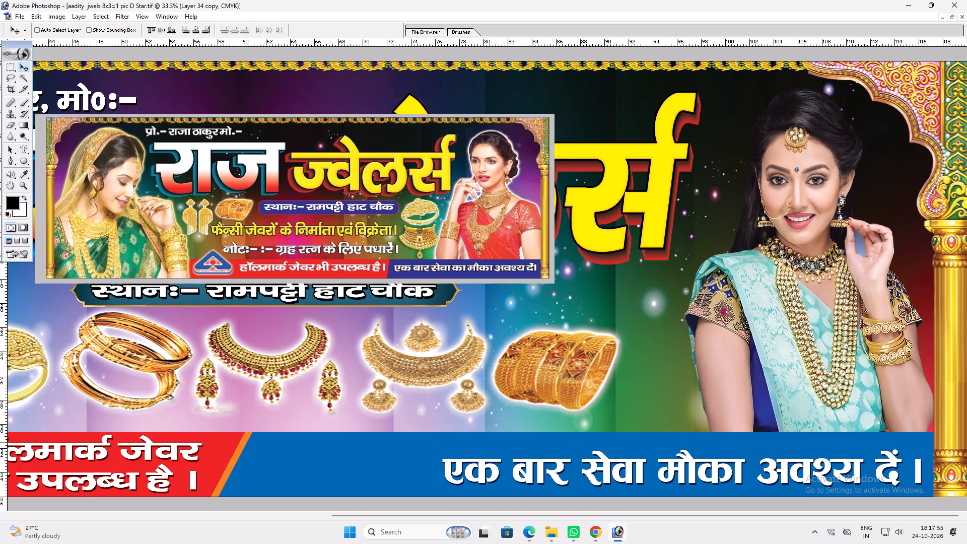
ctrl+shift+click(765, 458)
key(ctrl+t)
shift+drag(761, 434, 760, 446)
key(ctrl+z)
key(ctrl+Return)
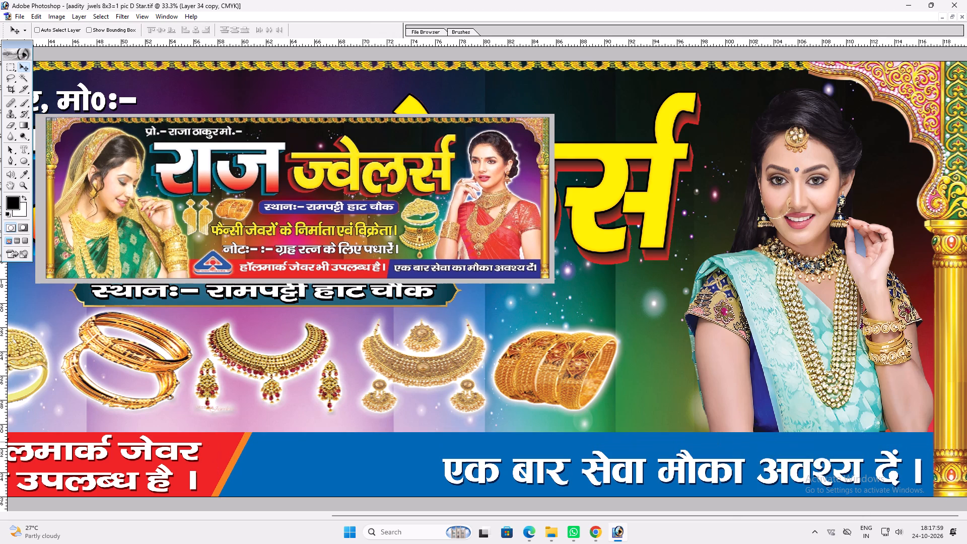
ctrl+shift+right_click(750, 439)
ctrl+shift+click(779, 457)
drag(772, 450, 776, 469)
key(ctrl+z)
Link the red strip to the blue and orange strips for resizing together.
ctrl+shift+click(214, 452)
key(ctrl+t)
shift+drag(430, 434, 429, 437)
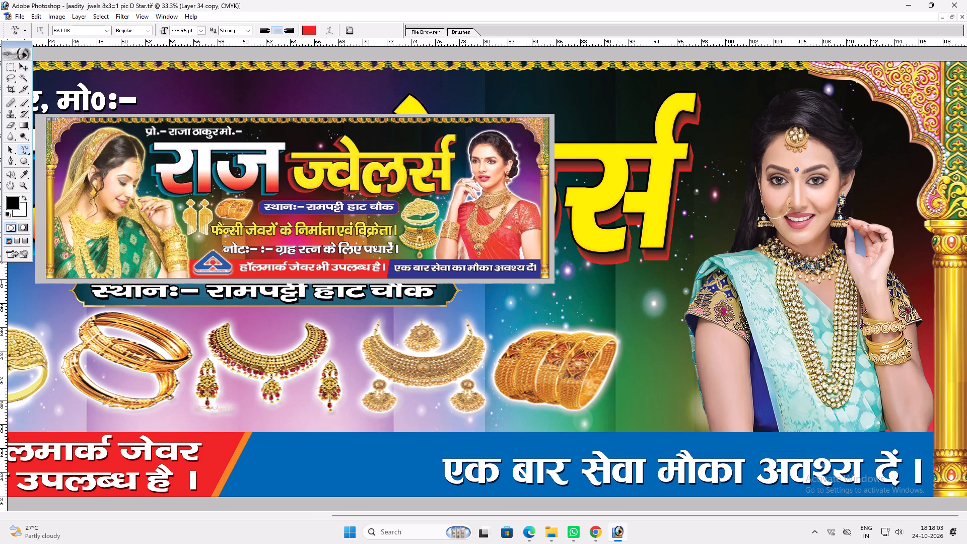
shift+drag(429, 437, 428, 440)
key(Return)
key(v)
key(v)
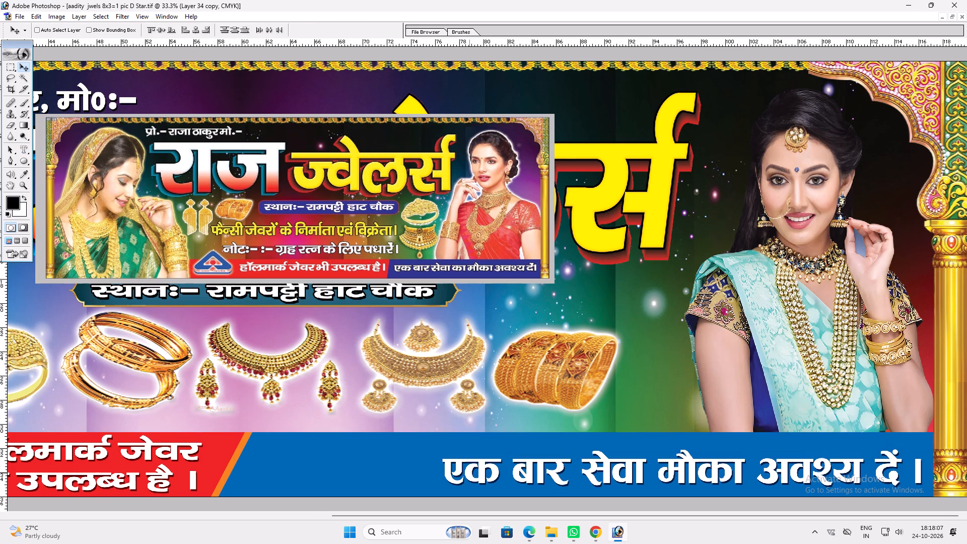
Widen the एक बार सेवा मौका line slightly toward the orange stripe.
ctrl+click(482, 464)
key(ctrl+t)
shift+drag(440, 467, 362, 463)
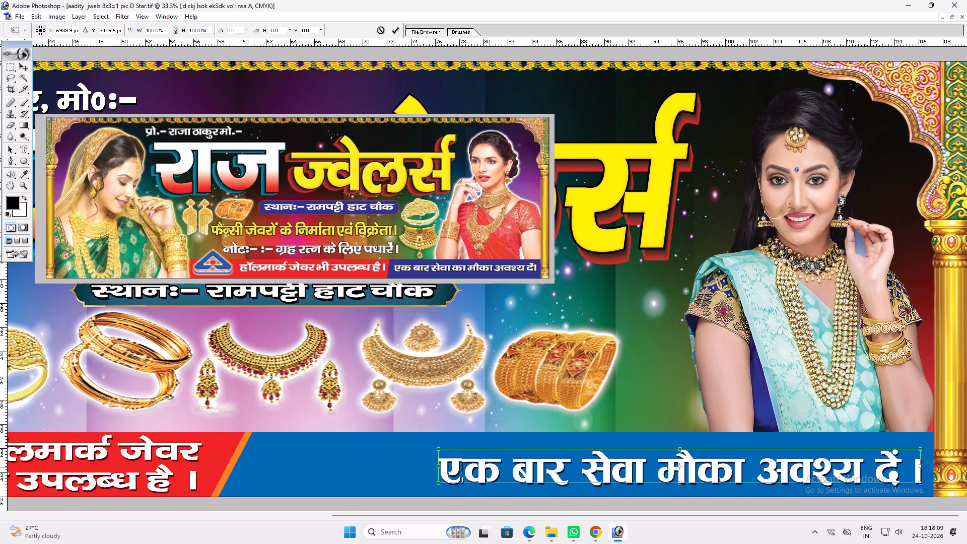
shift+drag(362, 463, 428, 456)
key(shift+Return)
key(v)
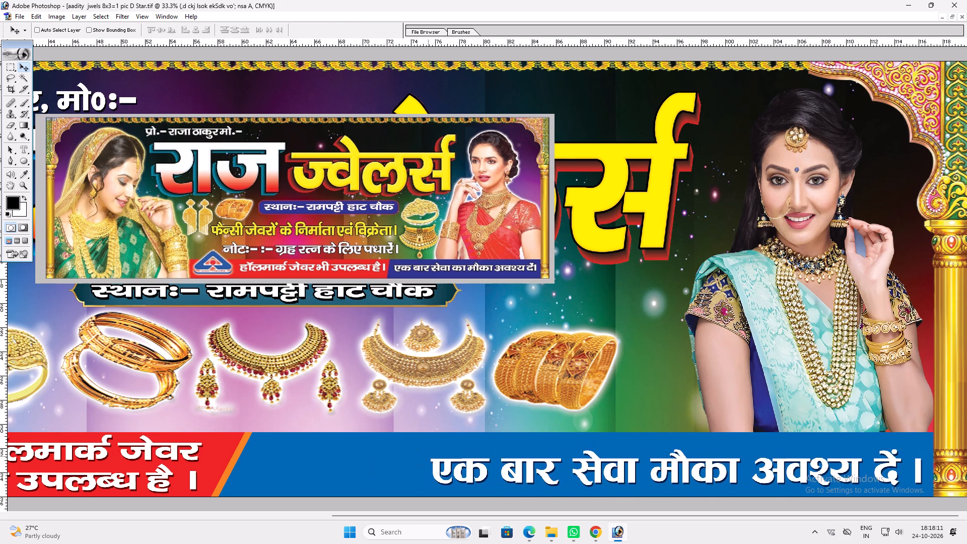
Shorten the red, orange and blue bottom strips together from their top edge, leaving a thinner band along the banner's base.
right_click(464, 448)
click(479, 451)
drag(479, 451, 485, 416)
key(ctrl+z)
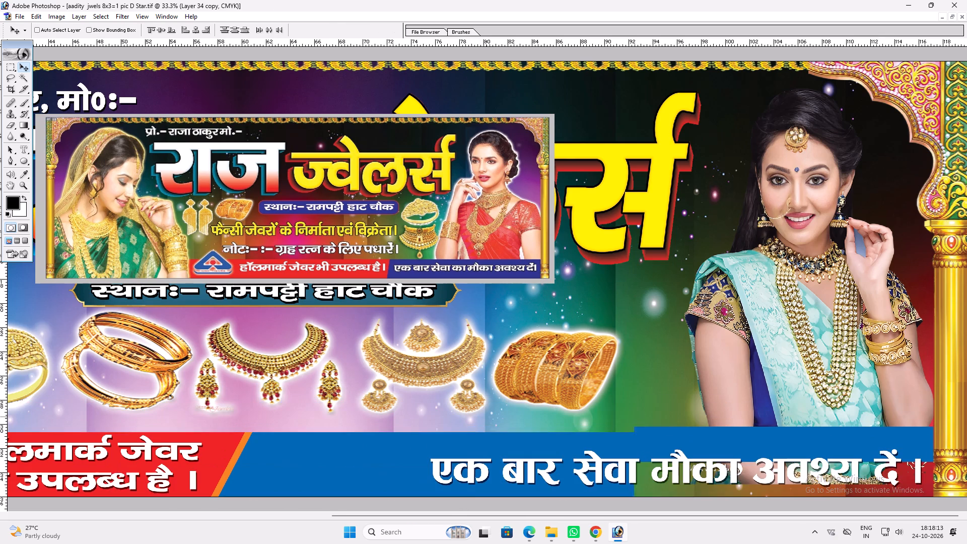
key(ctrl+t)
shift+drag(523, 433, 520, 448)
key(Return)
key(v)
Slide the orange and blue slanted divider away from the हॉलमार्क text until it sits just before the एक बार सेवा line.
key(space)
key(space)
key(space)
key(space)
key(space)
key(space)
key(space)
key(space)
key(space)
key(space)
key(space)
key(space)
key(space)
key(space)
key(space)
key(space)
drag(441, 444, 695, 424)
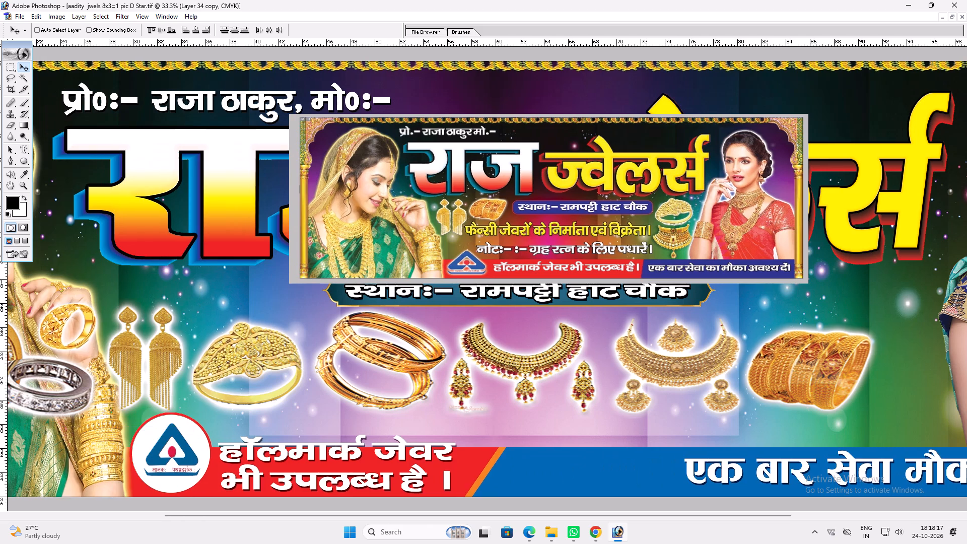
drag(501, 466, 647, 464)
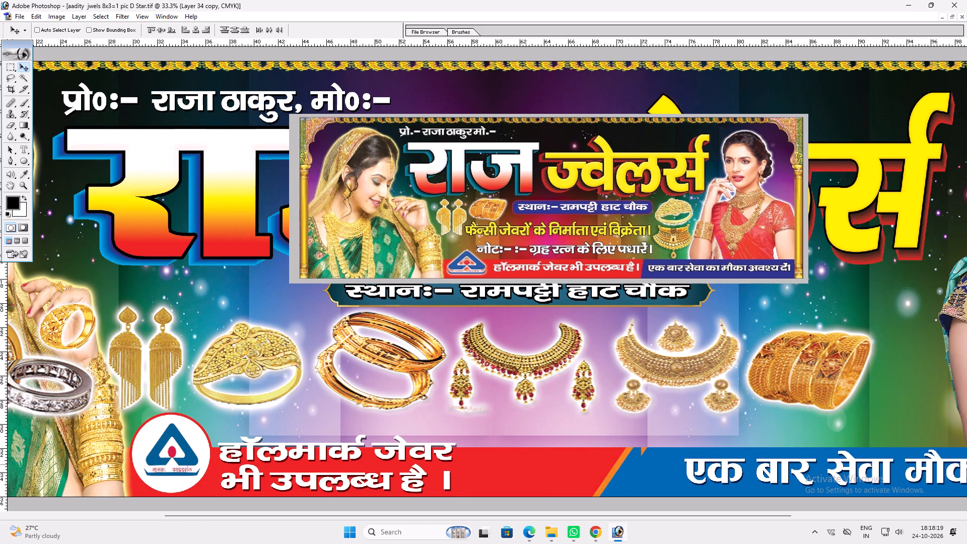
drag(647, 464, 678, 464)
key(v)
Join the हॉलमार्क जेवर भी उपलब्ध है । text into a single line and place it on the red strip beside the logo.
key(t)
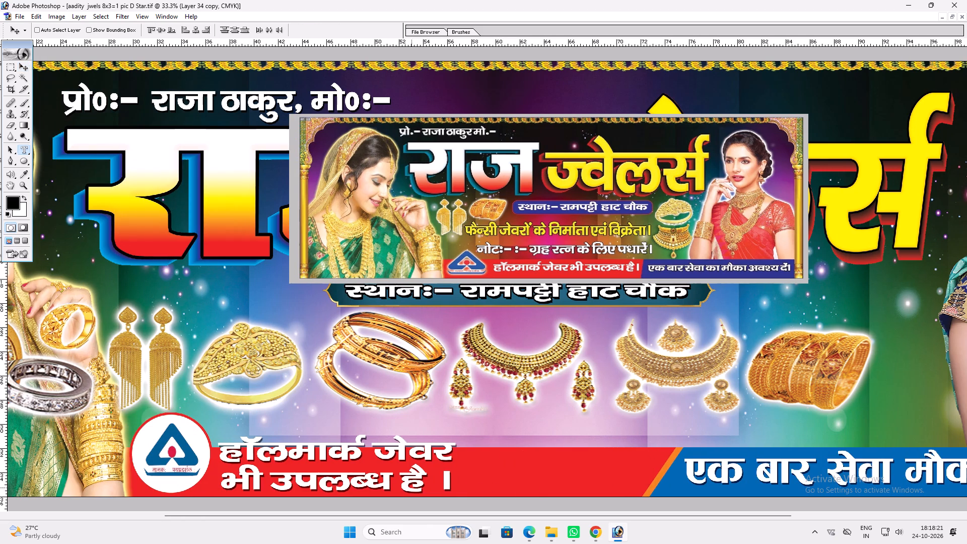
click(411, 488)
key(Home)
key(BackSpace)
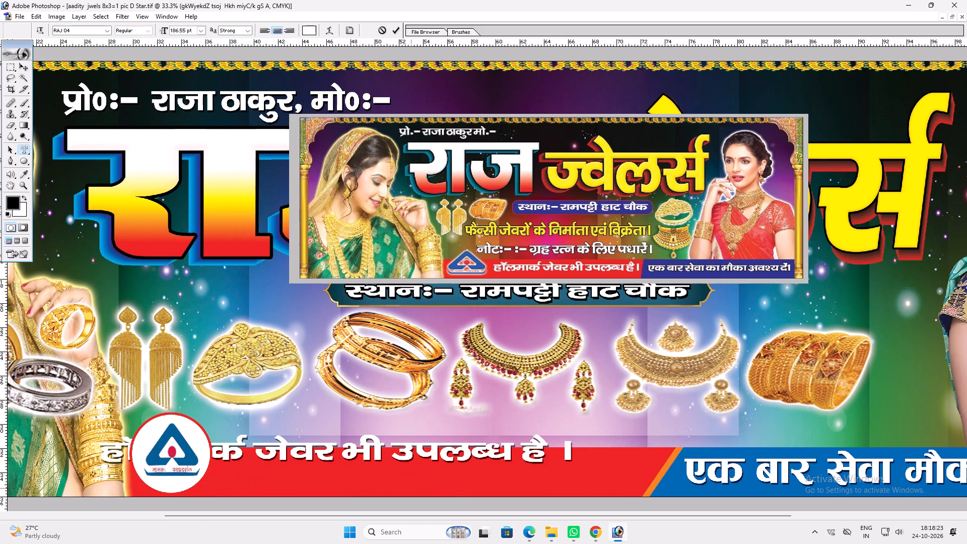
key(Return)
text(vvv)
drag(394, 467, 513, 489)
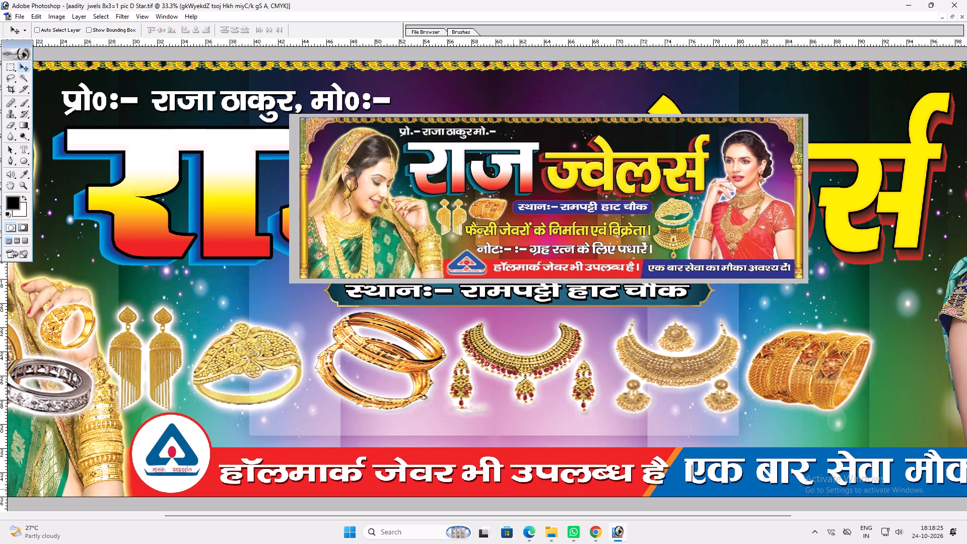
drag(513, 489, 513, 489)
Narrow the हॉलमार्क line to end before the orange stripe and stretch it slightly taller.
key(ctrl+t)
shift+drag(690, 467, 640, 469)
alt+shift+drag(605, 482, 601, 485)
key(Return)
text(vv)
Widen the हॉलमार्क line again from its far end, past the orange stripe toward the एक बार सेवा text.
click(573, 484)
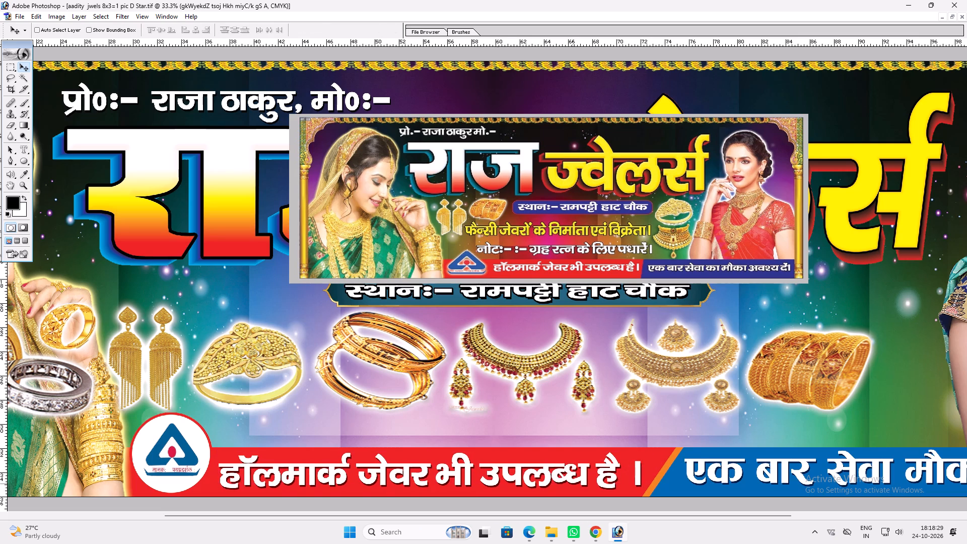
key(ctrl+t)
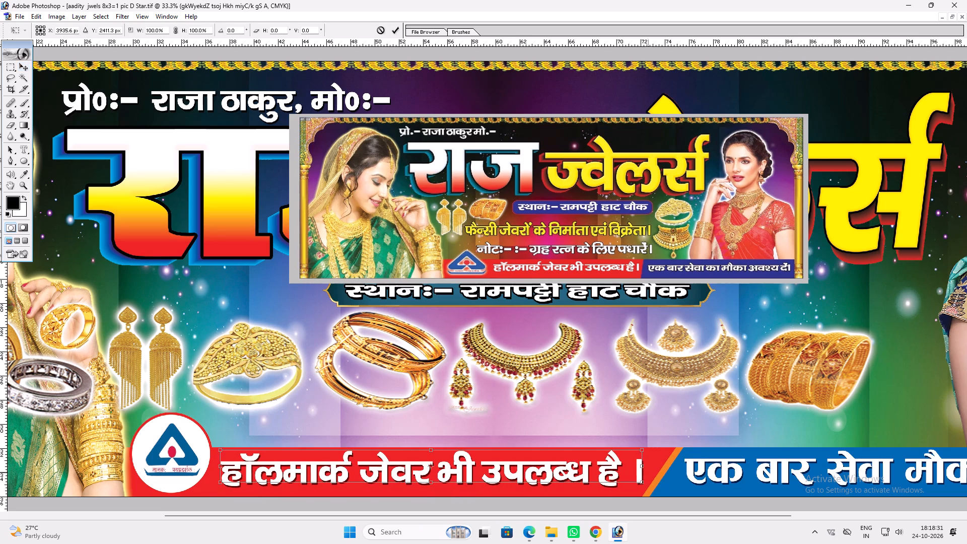
shift+drag(642, 470, 695, 468)
key(shift+Return)
key(v)
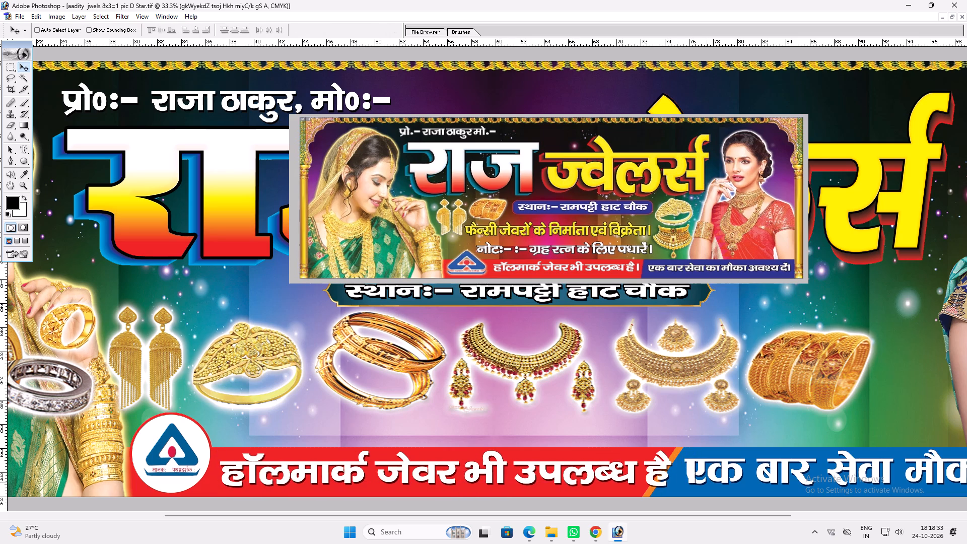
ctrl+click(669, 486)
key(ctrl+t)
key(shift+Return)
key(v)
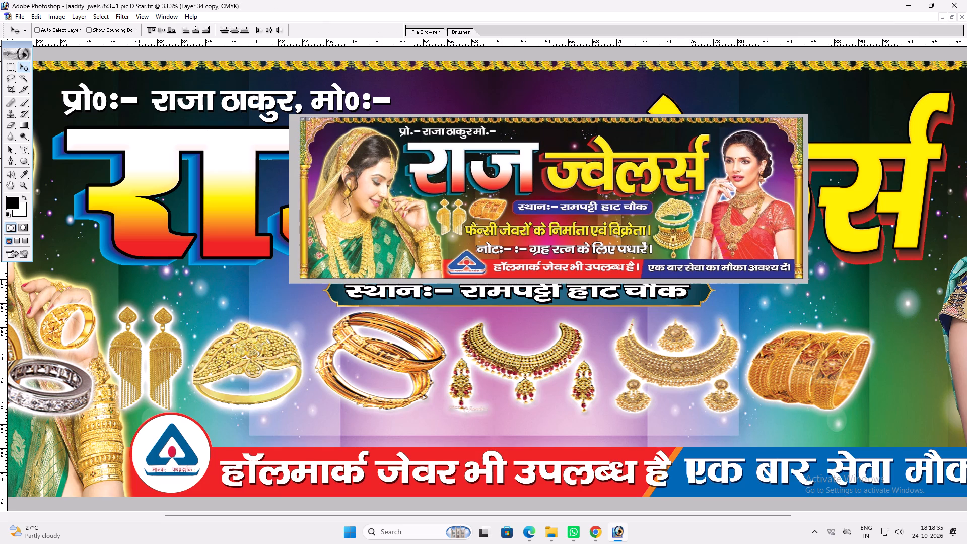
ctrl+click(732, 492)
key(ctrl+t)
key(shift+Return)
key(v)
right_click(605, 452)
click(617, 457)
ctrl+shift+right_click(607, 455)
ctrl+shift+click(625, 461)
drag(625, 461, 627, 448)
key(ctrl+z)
Shorten the blue strip from its slanted orange edge so it begins just beyond the हॉलमार्क line's end.
ctrl+click(711, 454)
key(ctrl+t)
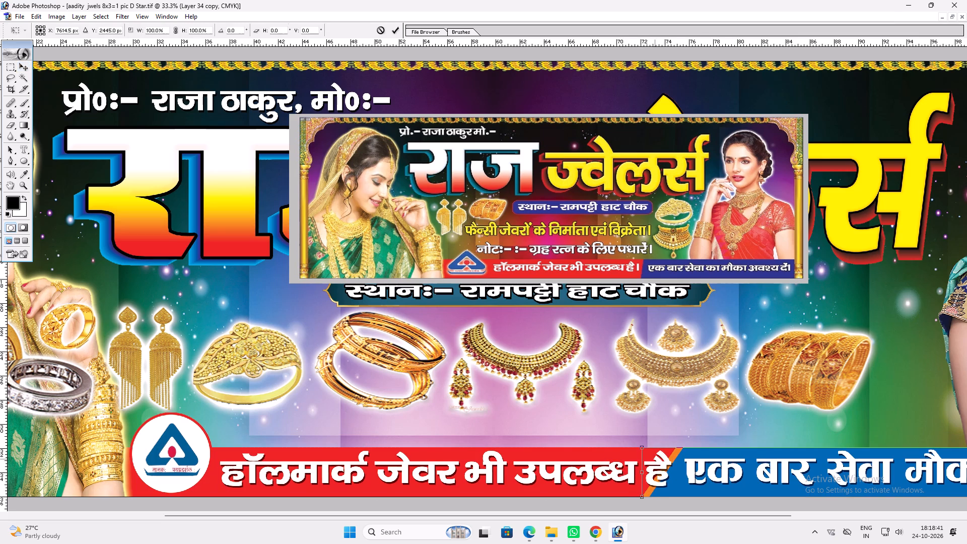
shift+drag(641, 460, 704, 456)
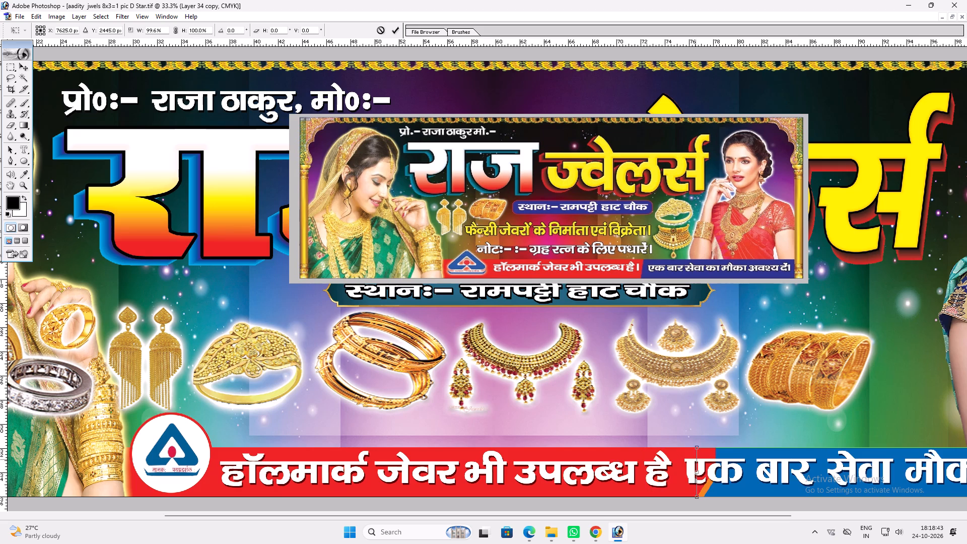
shift+drag(704, 456, 707, 457)
key(Return)
key(v)
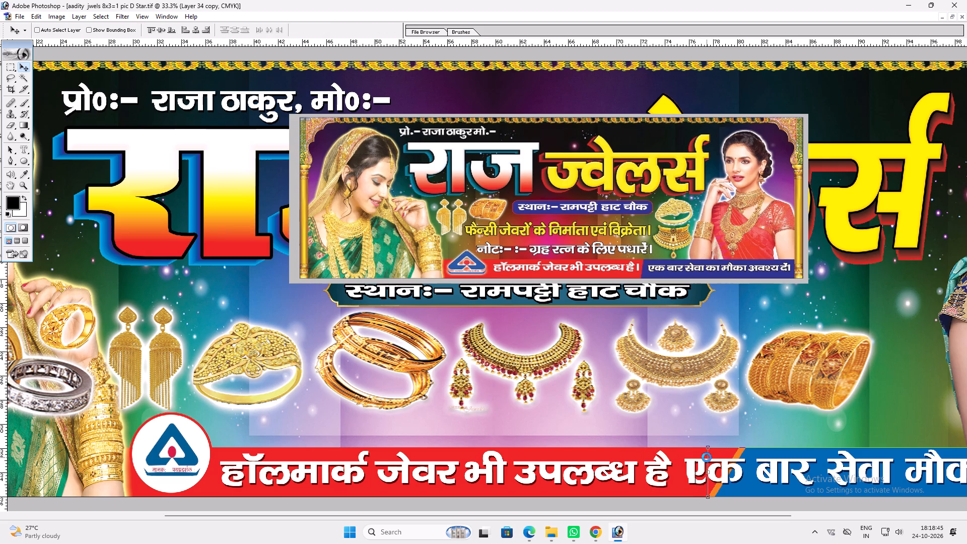
Narrow the एक बार सेवा line from its beginning so it starts just past the orange stripe.
key(space)
key(space)
key(space)
key(space)
key(space)
key(space)
key(space)
key(space)
key(space)
key(space)
key(space)
key(space)
key(space)
key(space)
drag(770, 474, 676, 459)
ctrl+click(681, 467)
key(ctrl+t)
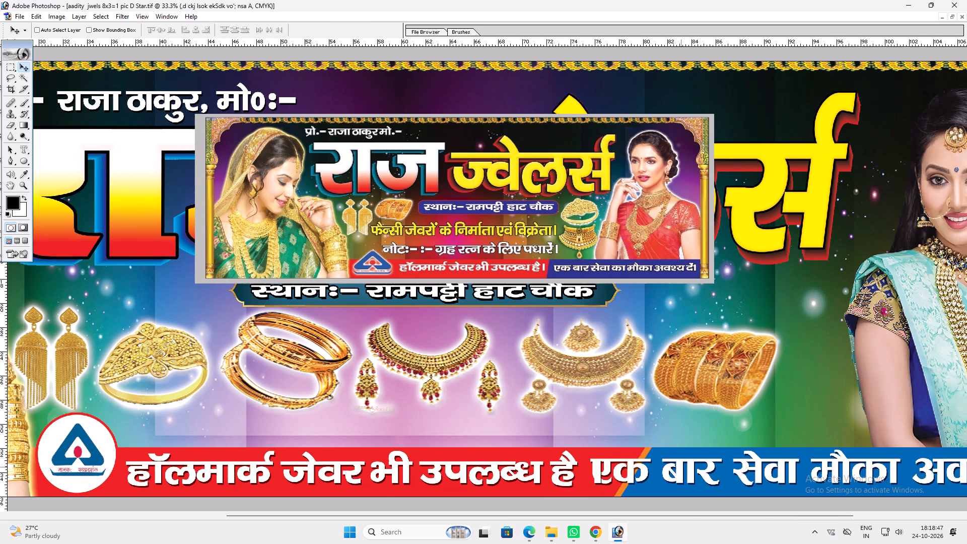
shift+drag(590, 469, 650, 464)
key(shift+Return)
key(v)
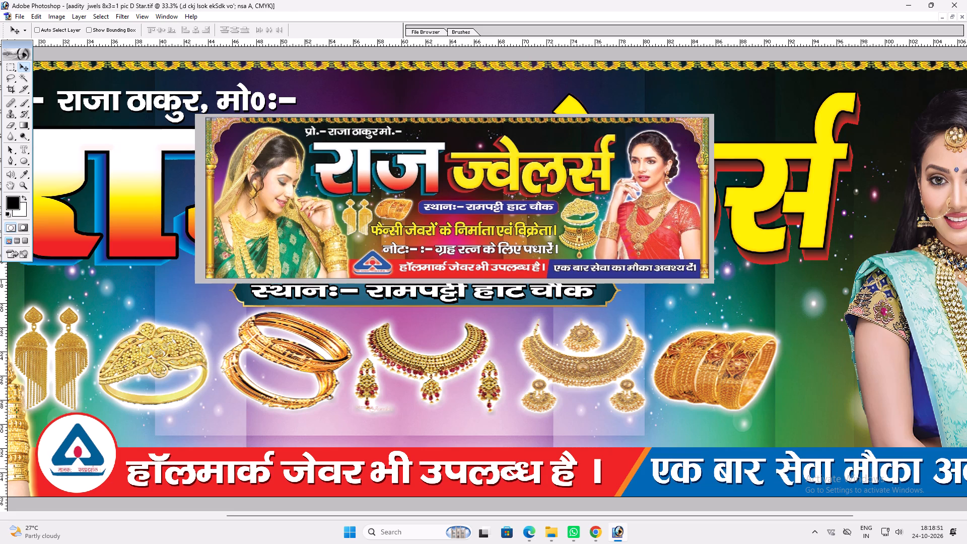
Change the हॉलमार्क line's color overlay to yellow by setting Y to 100%.
ctrl+click(597, 467)
key(alt+l)
key(alt+y)
key(n)
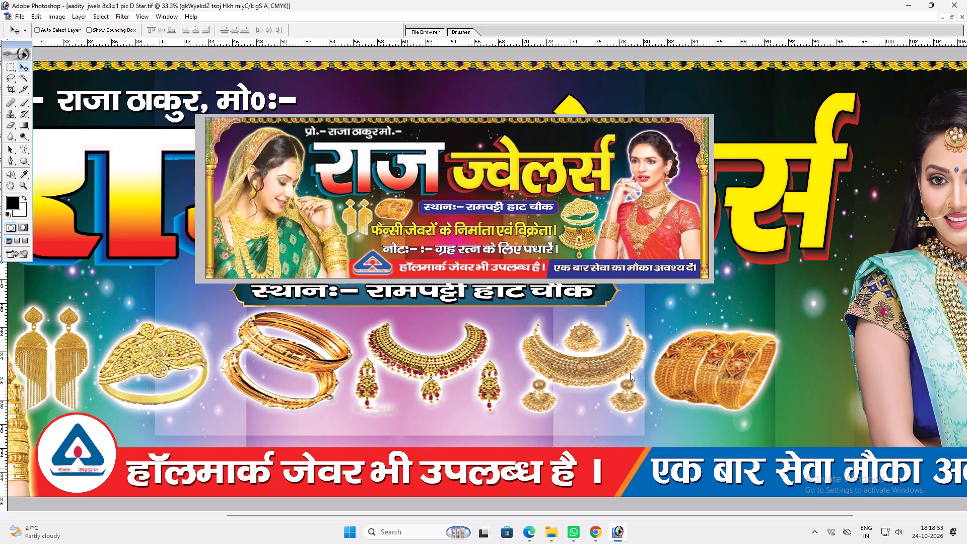
click(555, 229)
click(687, 139)
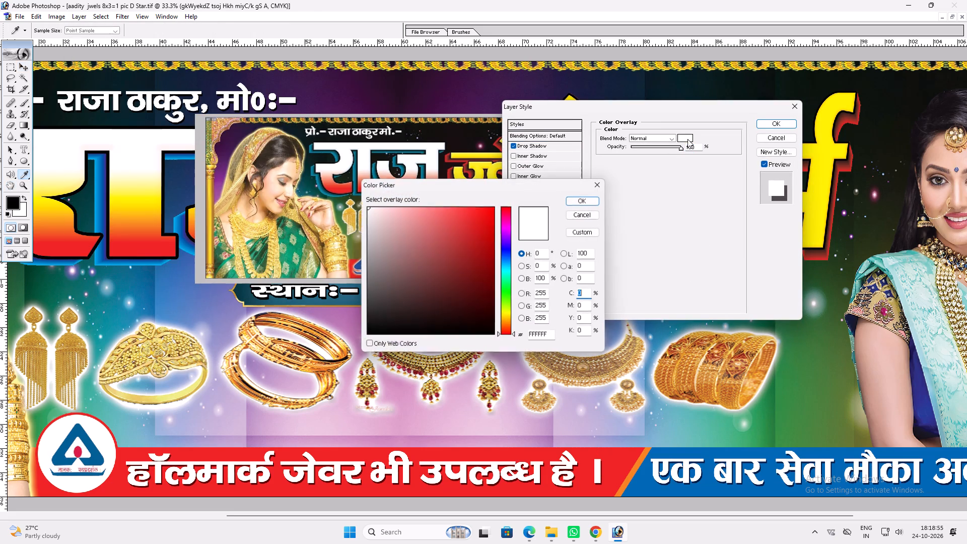
key(Tab)
key(Tab)
text(100)
key(Return)
key(Return)
text(vv)
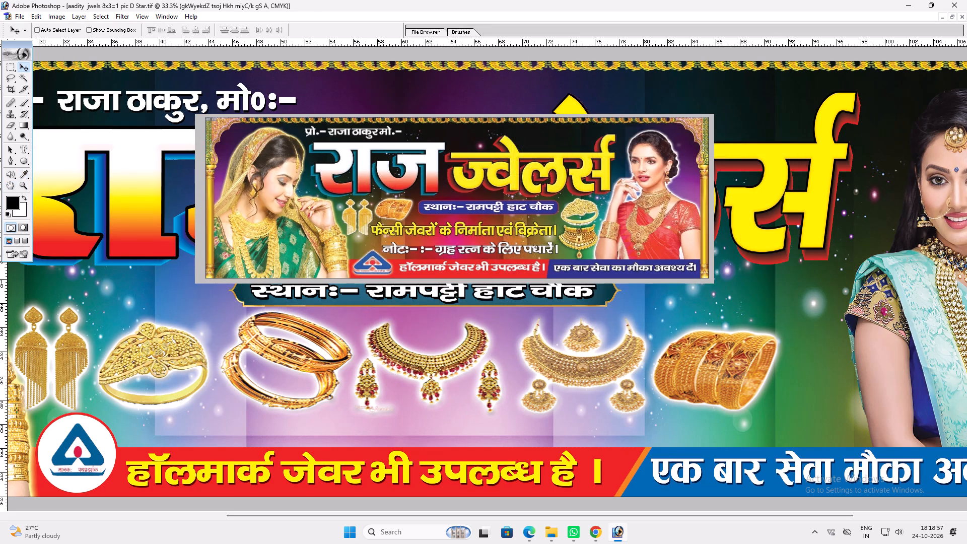
Widen the yellow हॉलमार्क line slightly toward the orange stripe.
key(ctrl+t)
shift+drag(602, 465, 607, 465)
key(shift+Return)
key(v)
key(v)
Duplicate the एक बार सेवा मौका अवश्य दें । line and place the copy just above the bottom strips.
key(space)
key(space)
key(space)
key(space)
key(space)
key(space)
key(space)
key(space)
key(space)
key(space)
key(space)
key(space)
key(space)
key(space)
key(space)
key(space)
key(space)
key(space)
key(space)
key(space)
drag(793, 491, 789, 491)
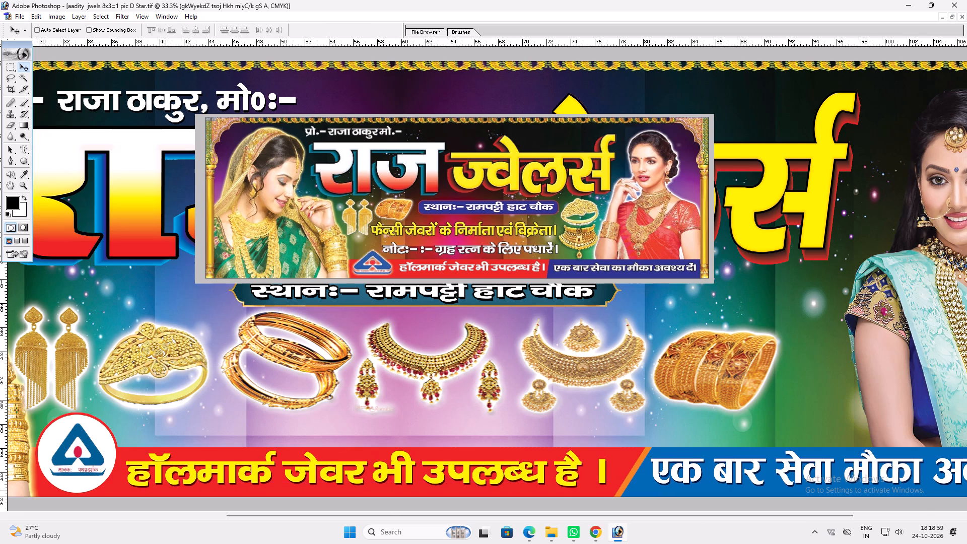
drag(789, 491, 681, 468)
drag(768, 461, 726, 447)
drag(754, 448, 611, 410)
right_click(711, 356)
right_click(711, 356)
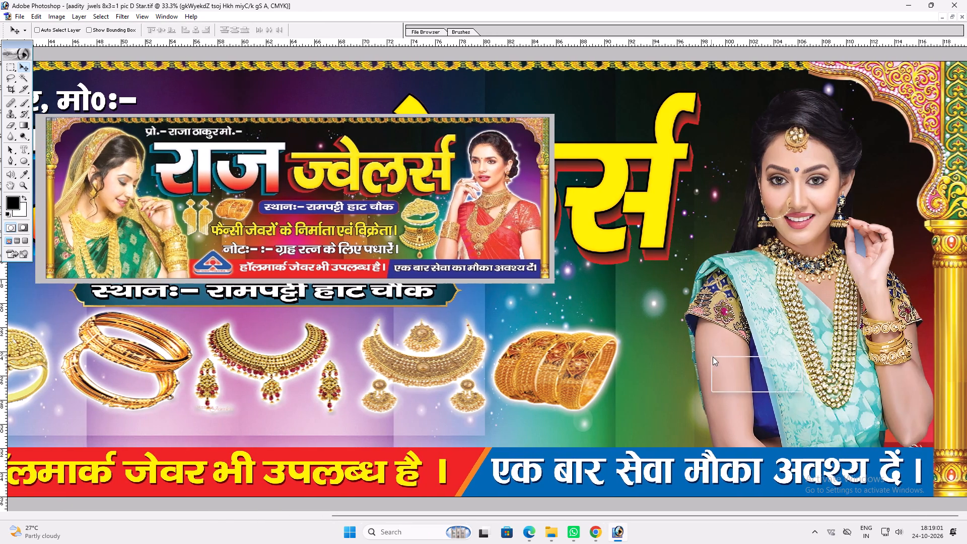
drag(715, 357, 727, 359)
key(v)
key(v)
key(ctrl+plus)
key(space)
key(space)
key(space)
key(space)
key(space)
key(space)
key(space)
key(space)
key(space)
key(space)
drag(613, 350, 614, 306)
ctrl+click(700, 417)
alt+drag(703, 417, 655, 393)
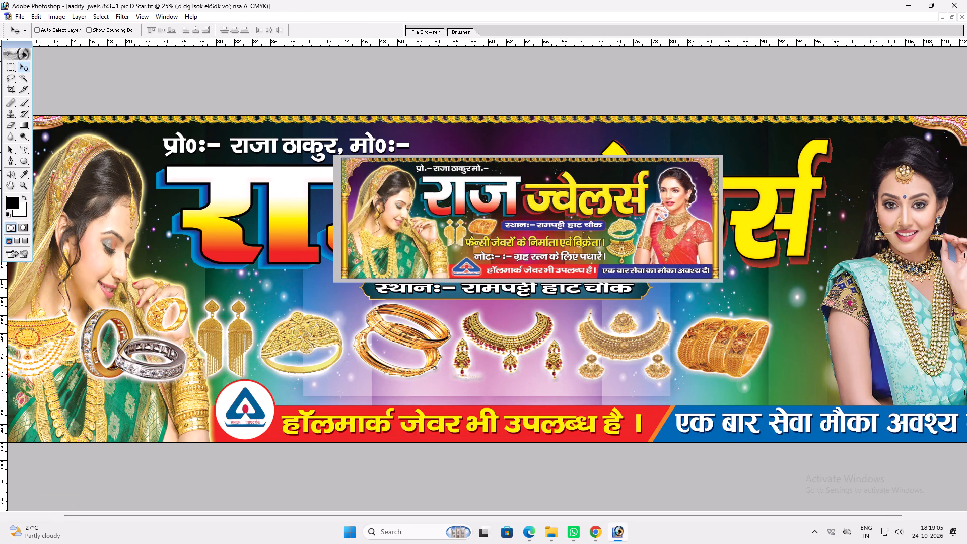
alt+drag(655, 393, 592, 377)
Replace the duplicated line's text with नोटः- ग्रह रत्न के लिए पधारें ।.
key(t)
click(619, 387)
key(ctrl+a)
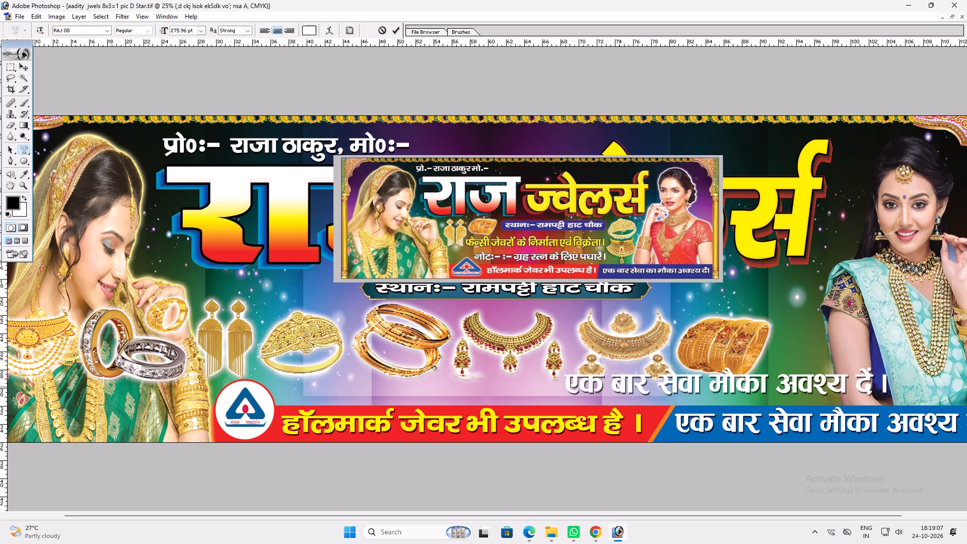
text(uks)
key(shift+v)
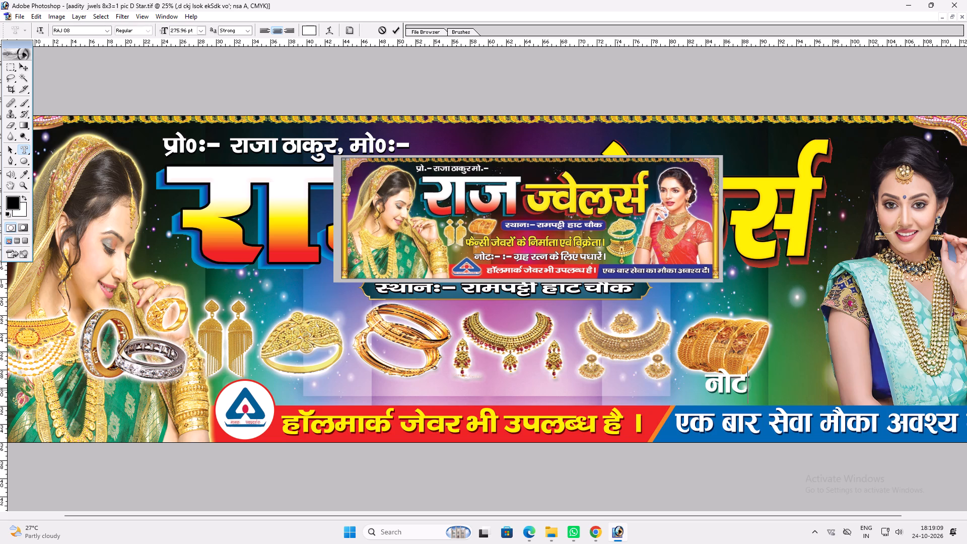
text(%& xzg)
key(space)
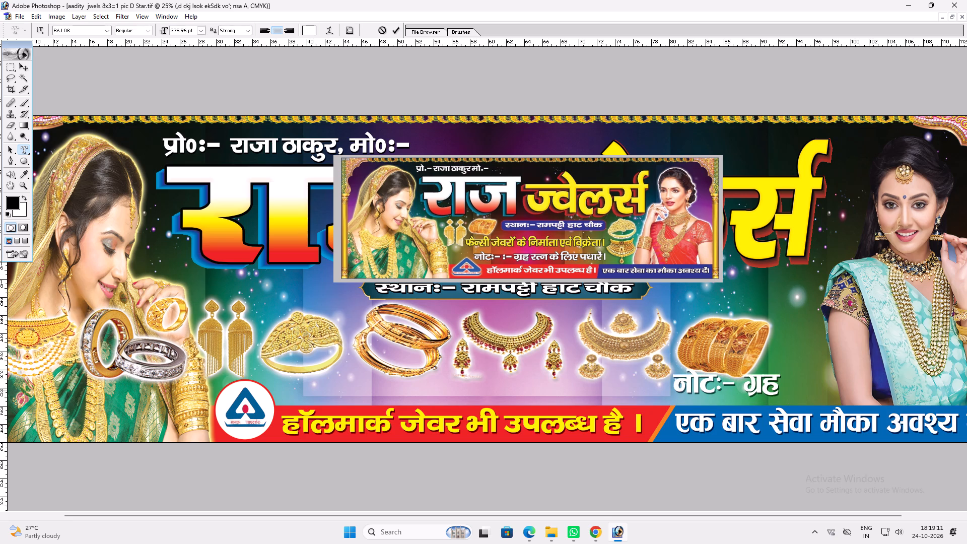
text(jRu ds fy.)
key(space)
key(BackSpace)
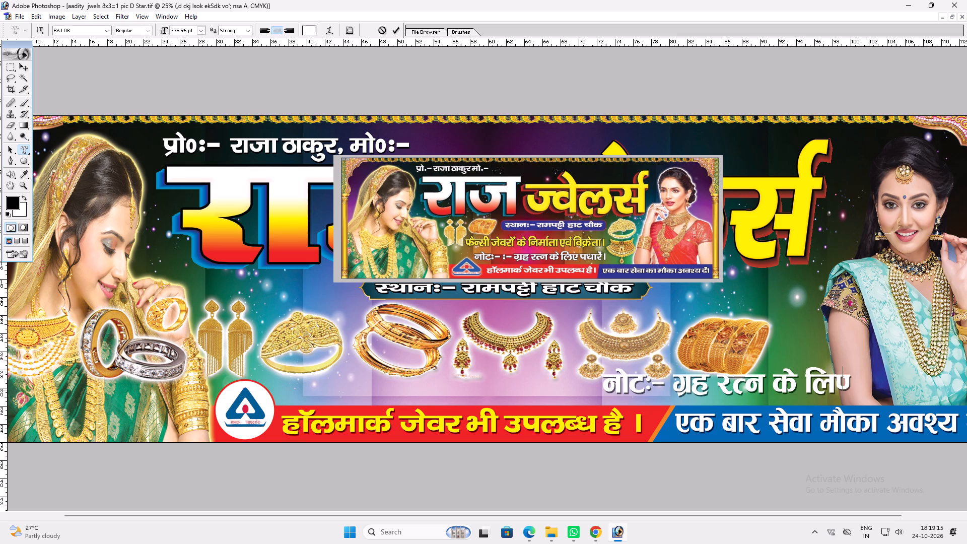
key(BackSpace)
key(period)
key(BackSpace)
text(, iz)
key(BackSpace)
text(/kkjsa A)
key(shift+Return)
text(vvv)
Place the नोटः- line above the red strip, starting beside the logo, and widen it toward the woman in the blue sari.
drag(671, 385, 386, 371)
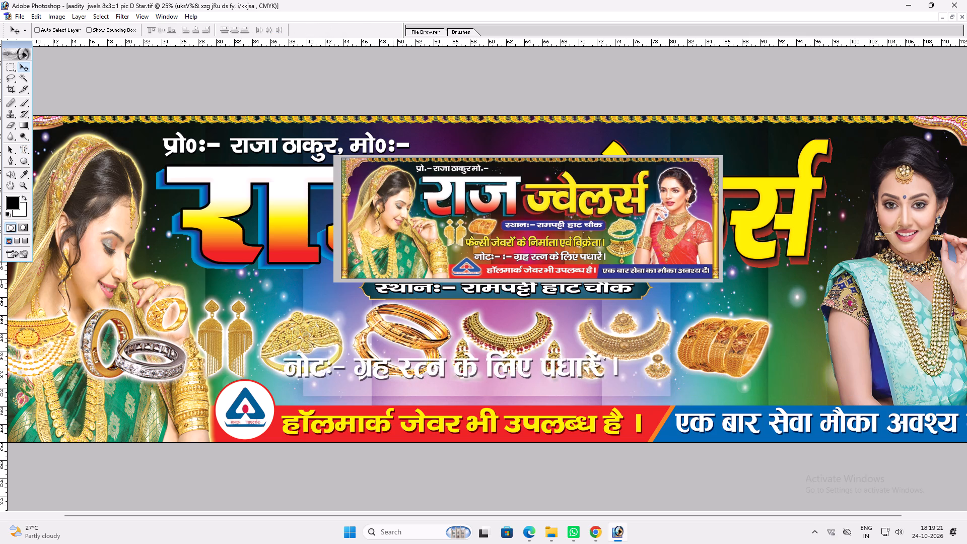
drag(386, 371, 388, 384)
key(ctrl+t)
shift+drag(608, 381, 807, 383)
key(shift+Return)
key(v)
Widen the image of the woman in the blue sari slightly toward the jewellery row.
ctrl+click(847, 323)
key(ctrl+t)
shift+drag(817, 314, 806, 316)
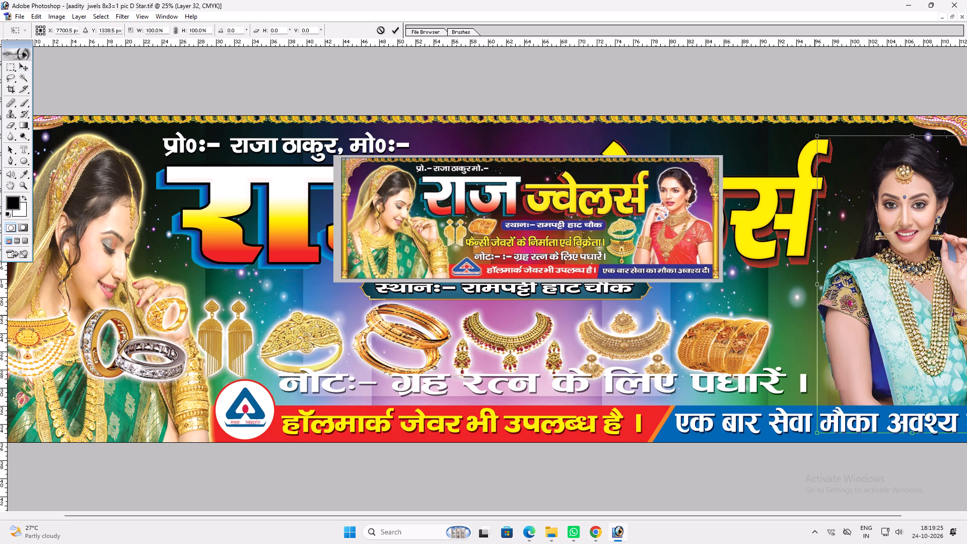
shift+drag(806, 316, 805, 316)
key(shift+Return)
key(v)
Narrow the नोटः- line to about 96% of its width, keeping it centred.
ctrl+click(725, 388)
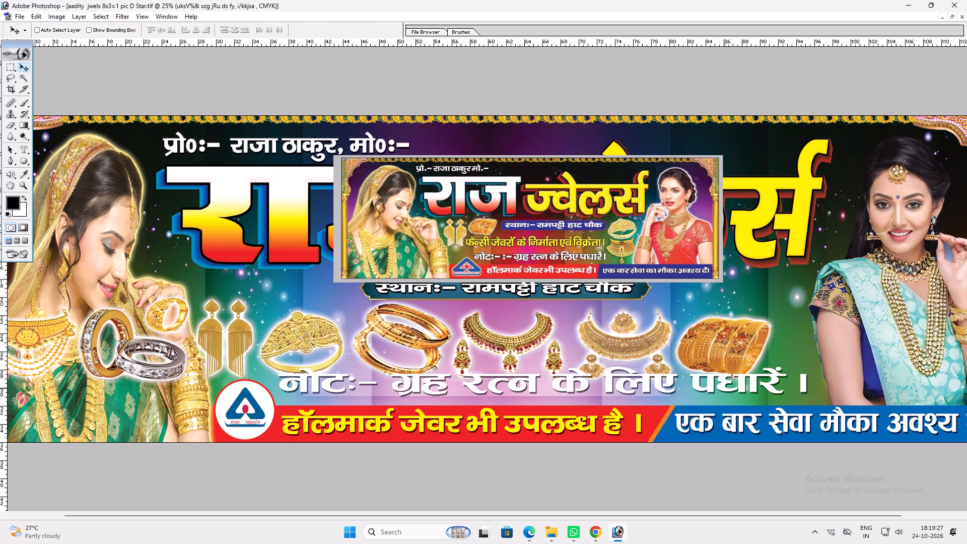
key(ctrl+t)
shift+drag(805, 377, 795, 379)
shift+click(775, 390)
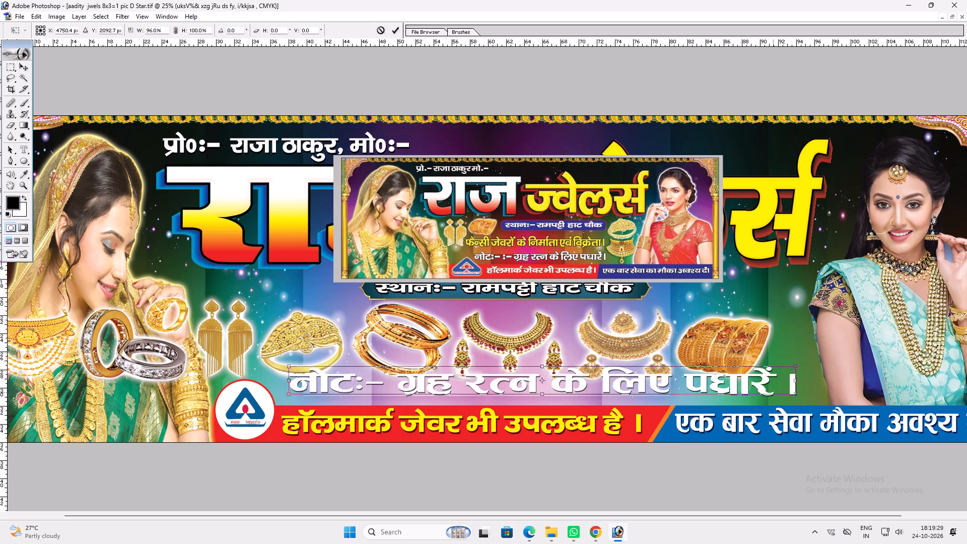
key(shift+Return)
key(v)
Fit the whole banner on screen to examine the overall layout.
key(space)
key(space)
key(space)
key(space)
key(space)
key(space)
key(space)
key(space)
key(space)
key(space)
key(space)
key(space)
key(space)
key(space)
key(space)
key(space)
key(space)
key(space)
key(space)
key(space)
right_click(629, 335)
click(654, 336)
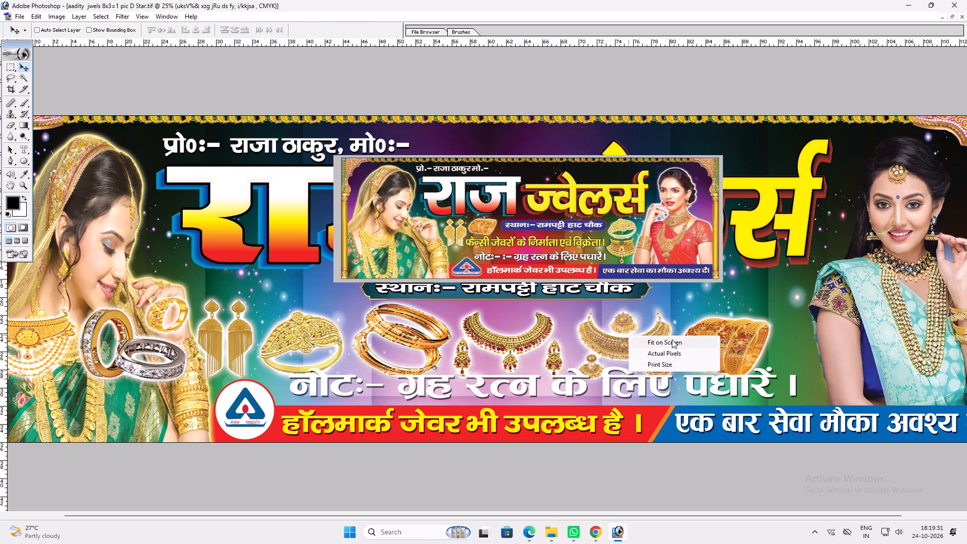
Examine the jewellery row and the नोटः- line up close alongside the reference banner image.
click(672, 339)
scroll(672, 339, up, 1)
key(v)
key(ctrl+plus)
key(space)
key(ctrl+plus)
key(space)
key(space)
key(space)
key(space)
key(space)
key(space)
key(space)
key(space)
key(space)
key(space)
key(space)
key(space)
key(space)
key(space)
key(space)
key(space)
key(space)
key(space)
key(space)
key(space)
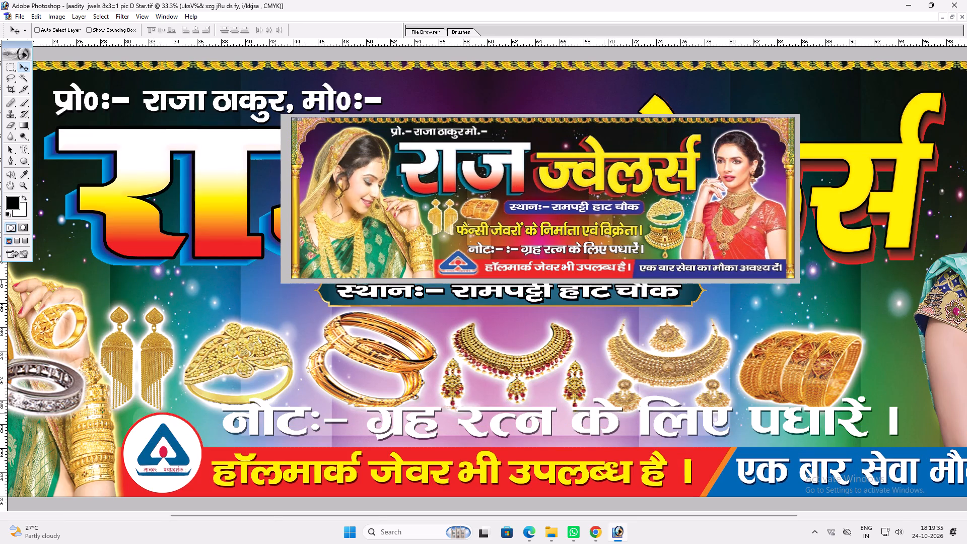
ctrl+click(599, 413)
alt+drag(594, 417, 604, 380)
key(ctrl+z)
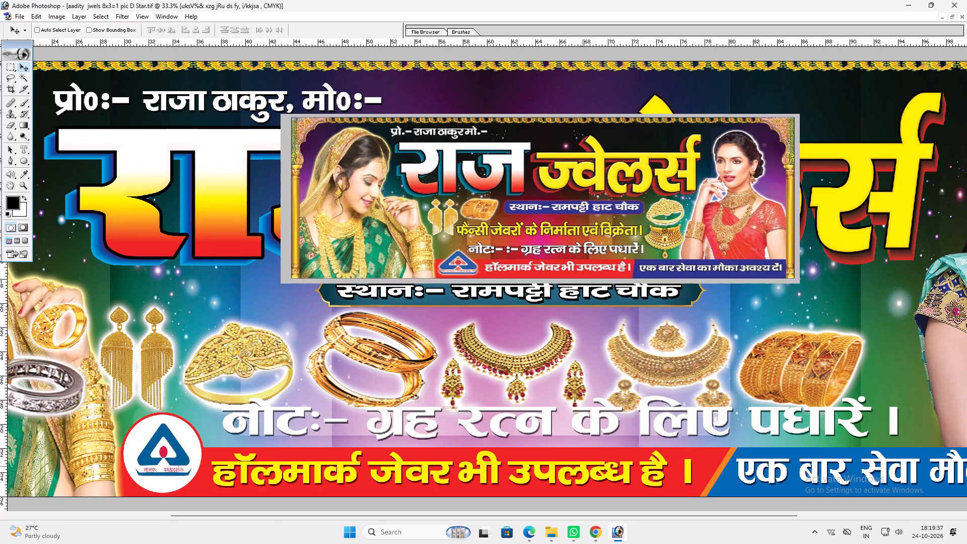
Duplicate the yellow हॉलमार्क जेवर भी उपलब्ध है । line and place the copy over the jewellery row, above the नोटः- line.
ctrl+click(582, 466)
alt+drag(582, 453, 602, 350)
Replace the copied yellow line's text with फैन्सी and shift it over the pair of bangles in the jewellery row.
key(t)
click(594, 375)
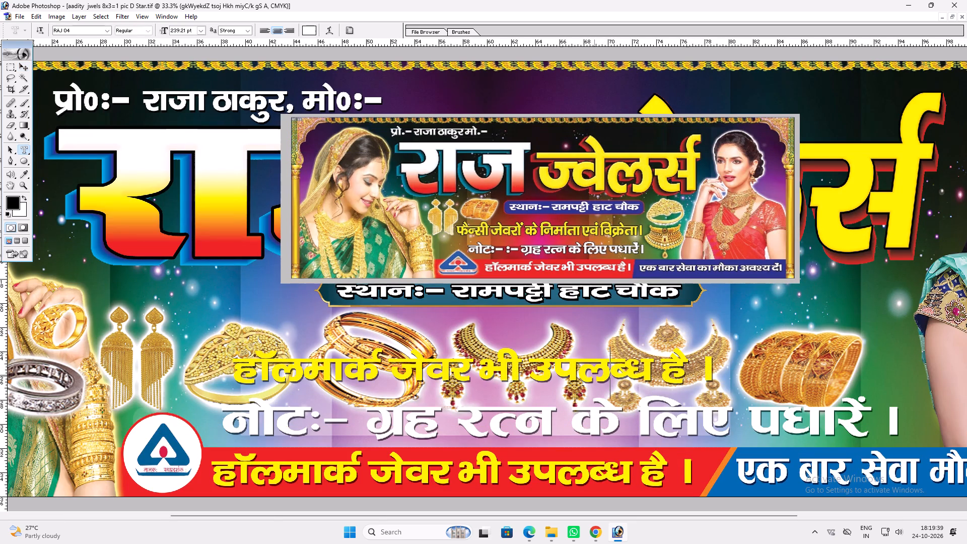
key(ctrl+a)
key(shift+s)
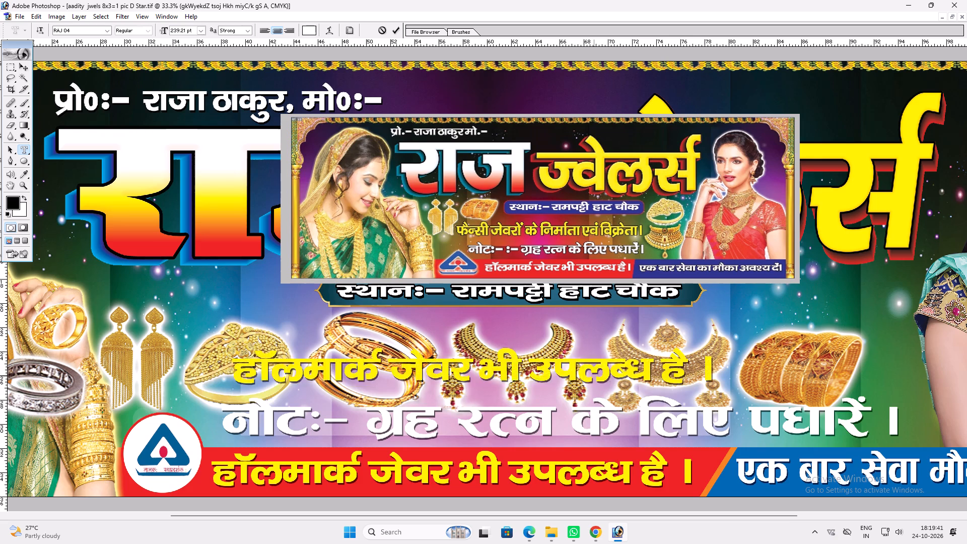
key(shift+BackSpace)
text(QS)
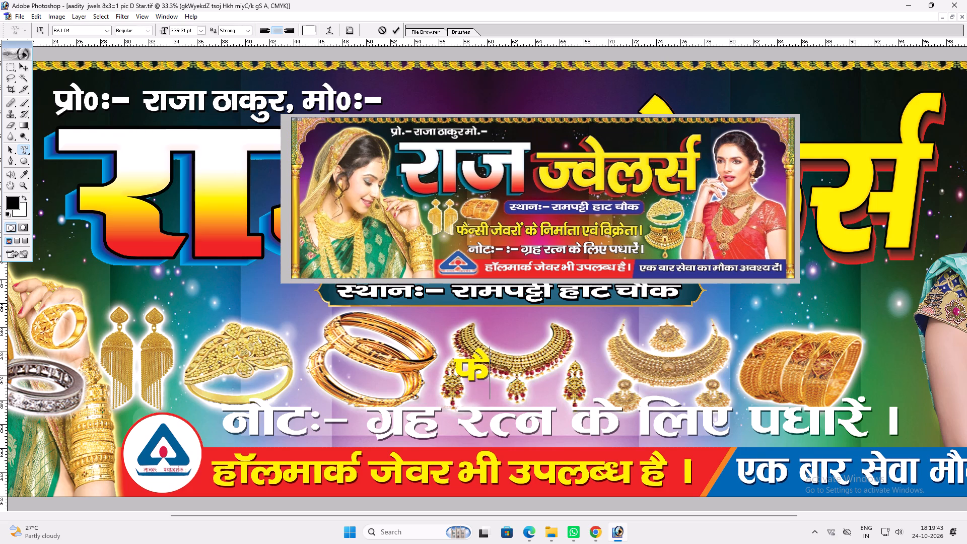
text(Ulh)
drag(711, 378, 604, 370)
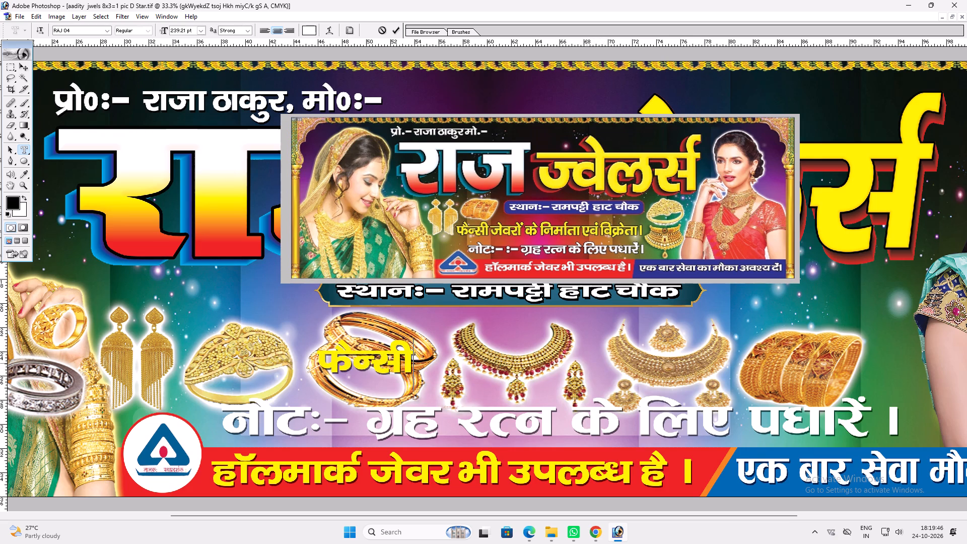
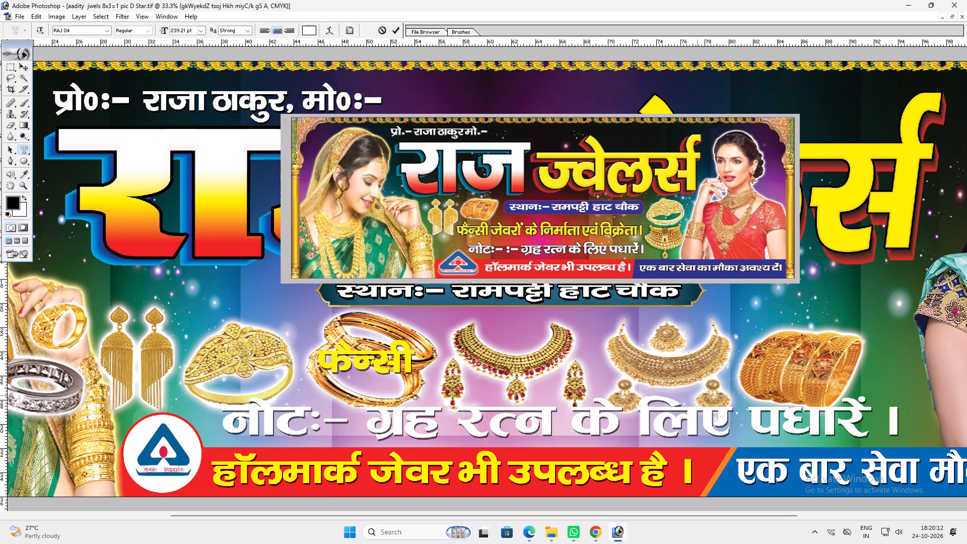
Complete the yellow फैन्सी line so that it reads फैन्सी जेवरों के निर्माता एवं विक्रेता.
drag(700, 395, 672, 391)
key(space)
text(ts)
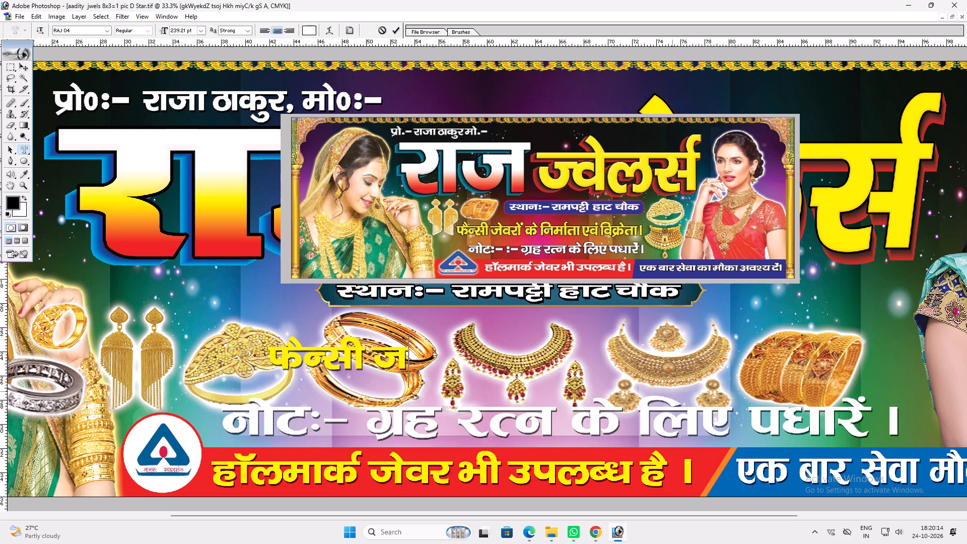
text(ojks)
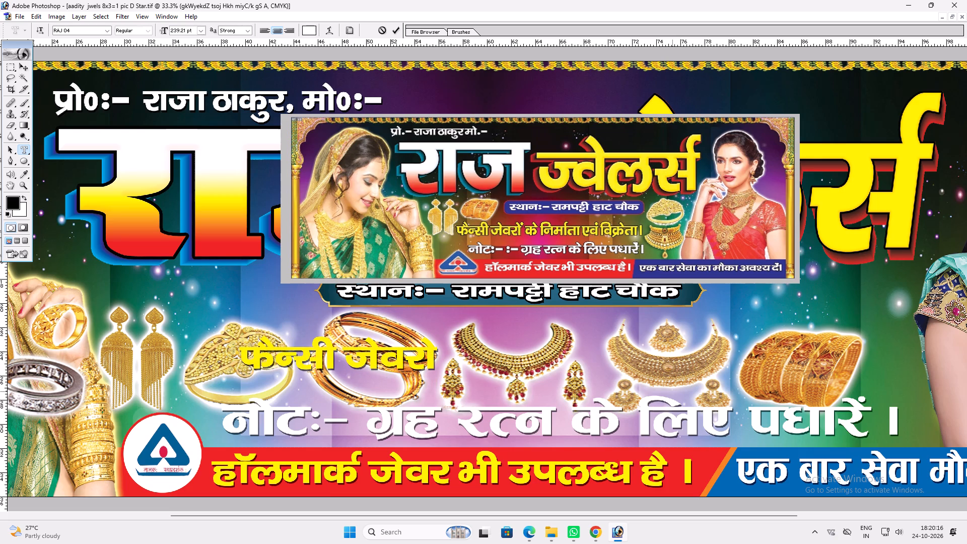
text(a ds)
key(space)
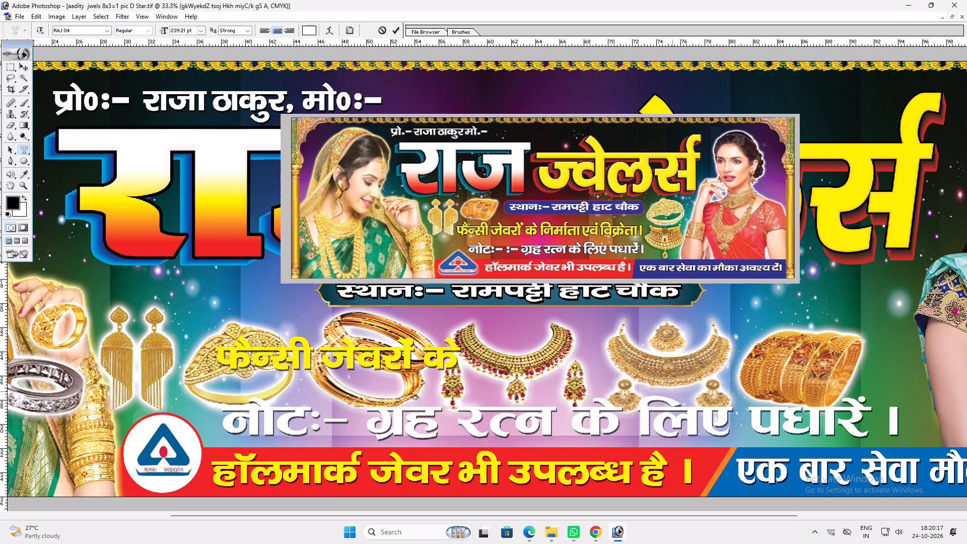
text(fuek)
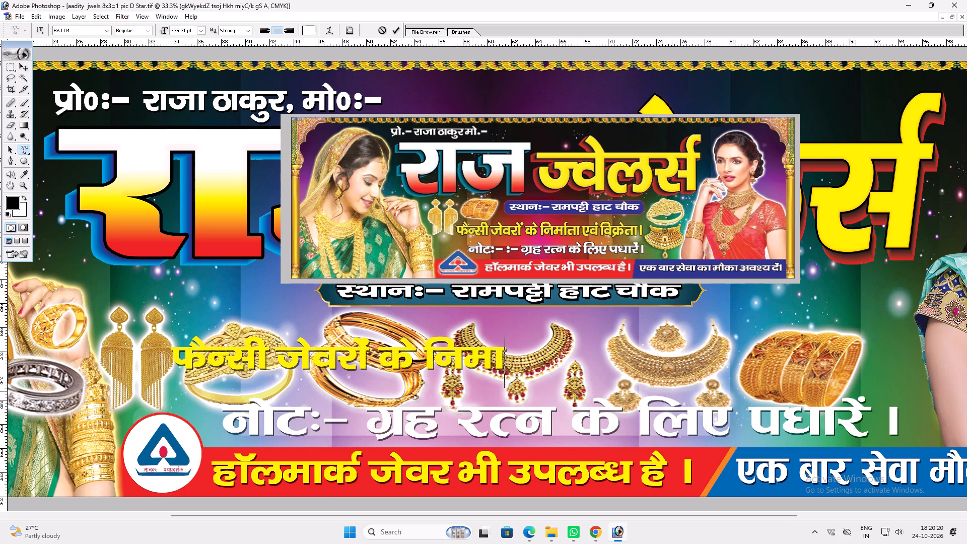
key(shift+z)
text(rk ,oa fp)
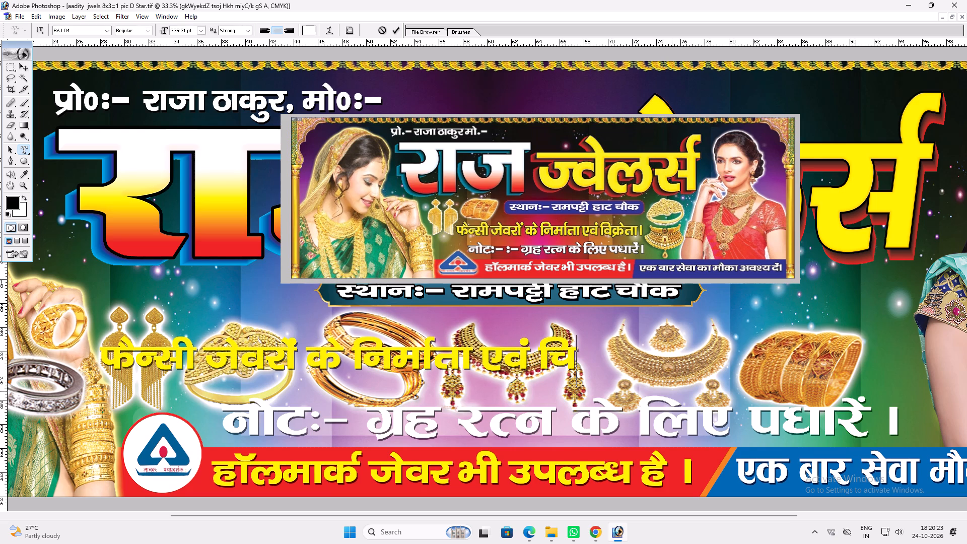
key(BackSpace)
key(o)
key(alt+0)
key(alt+2)
key(alt+1)
key(alt+6)
text(srk)
key(space)
key(Return)
key(v)
Scale down the yellow फैन्सी जेवरों line and centre it just above the नोटः- line.
key(ctrl+t)
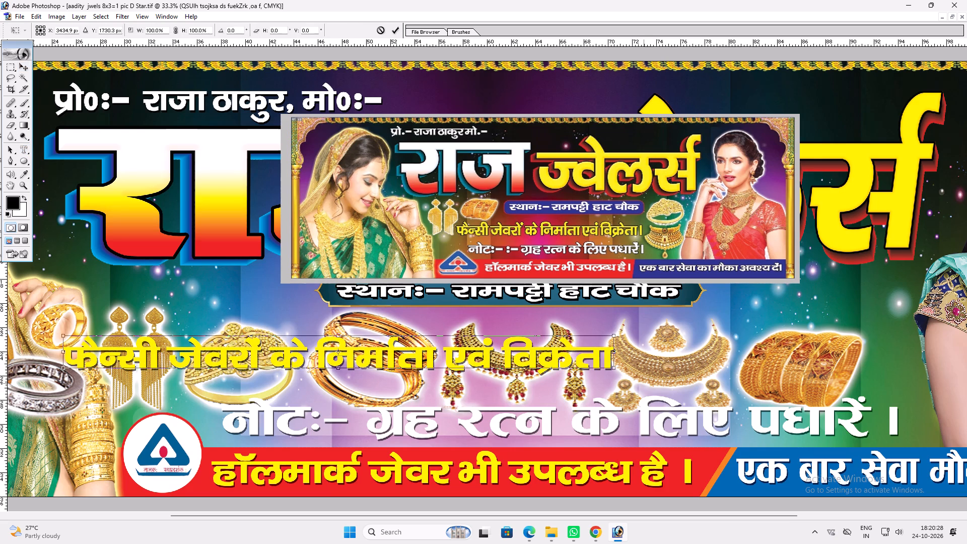
alt+shift+drag(611, 367, 530, 359)
key(Return)
text(vv)
drag(522, 362, 726, 386)
Send the reference banner image to the back, behind the banner's artwork.
key(space)
key(space)
key(space)
key(space)
key(space)
key(space)
key(space)
key(space)
key(space)
key(space)
right_click(680, 379)
drag(688, 380, 696, 382)
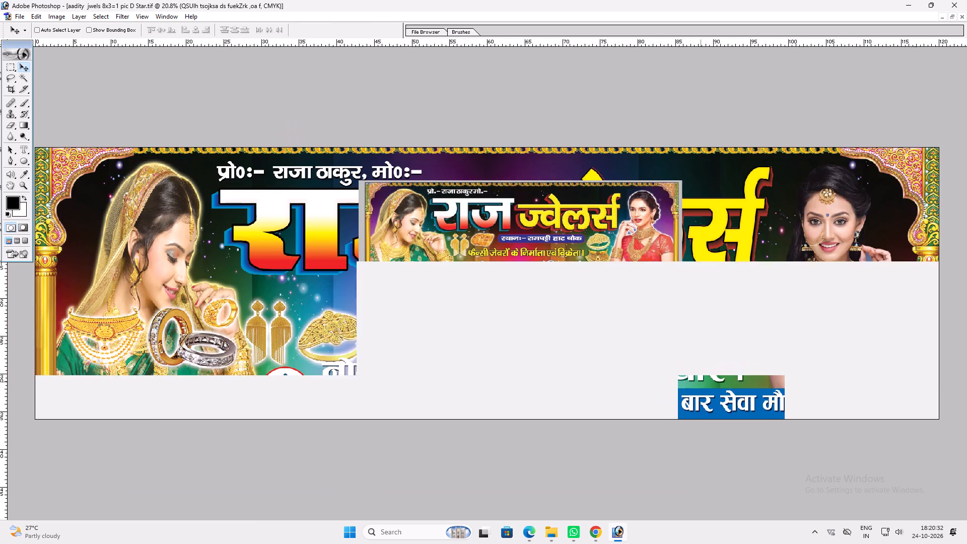
key(v)
key(ctrl+plus)
key(space)
key(ctrl+plus)
key(space)
key(space)
key(space)
key(space)
key(space)
key(space)
key(space)
key(space)
key(space)
key(space)
key(space)
right_click(634, 299)
click(649, 305)
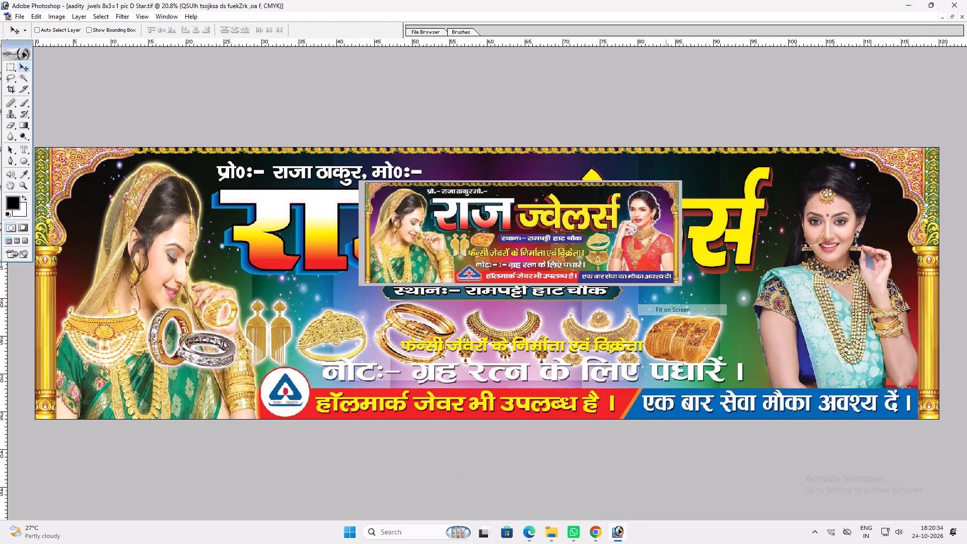
key(v)
ctrl+click(646, 245)
key(ctrl+shift+bracketleft)
key(v)
scroll(658, 250, up, 1)
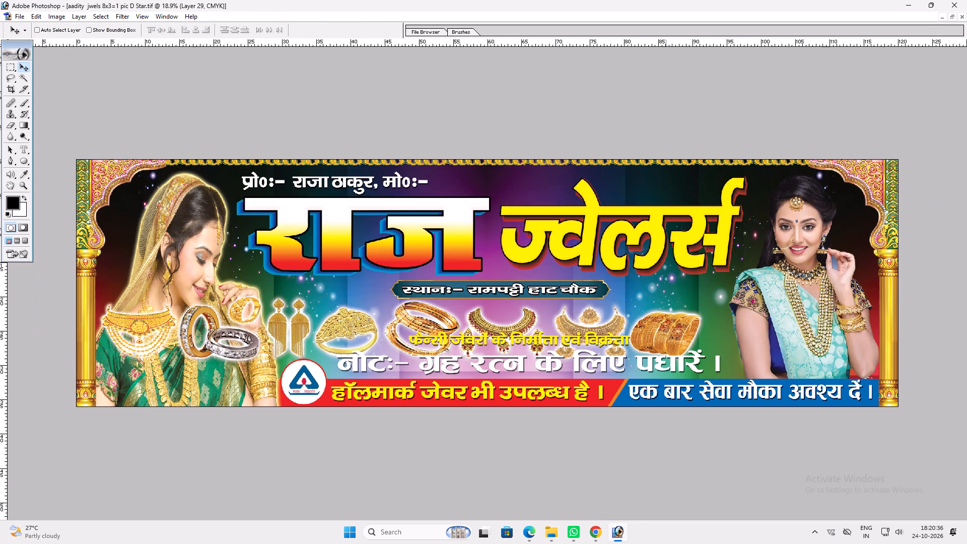
key(v)
key(ctrl+z)
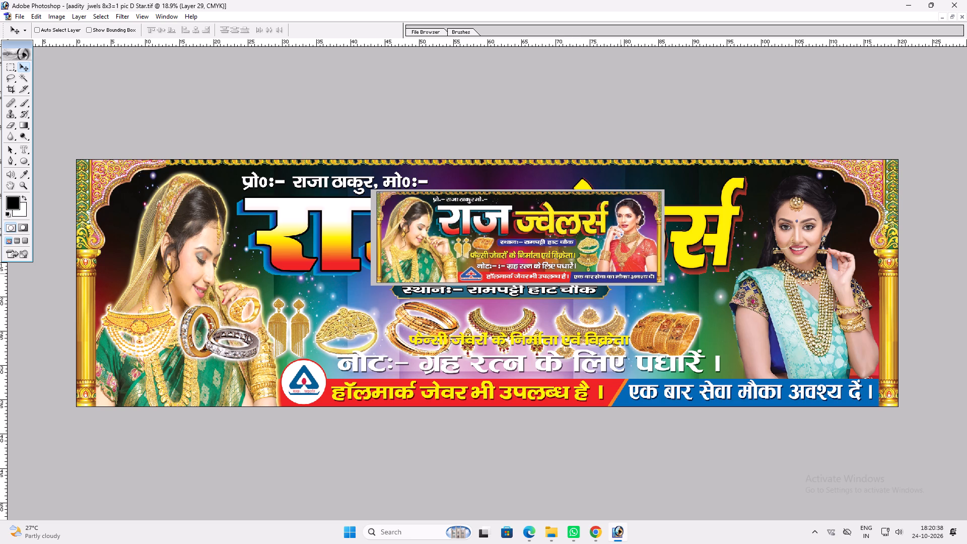
key(ctrl+shift+bracketleft)
key(v)
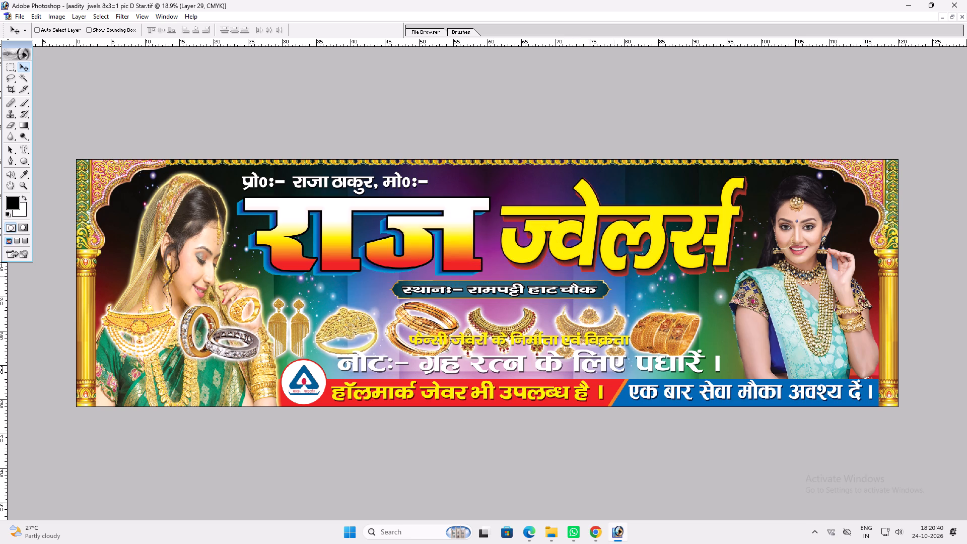
Reduce the height of the ज्वेलर्स lettering slightly and shift it up towards the blue-sari model.
ctrl+click(592, 242)
key(ctrl+t)
key(shift+Return)
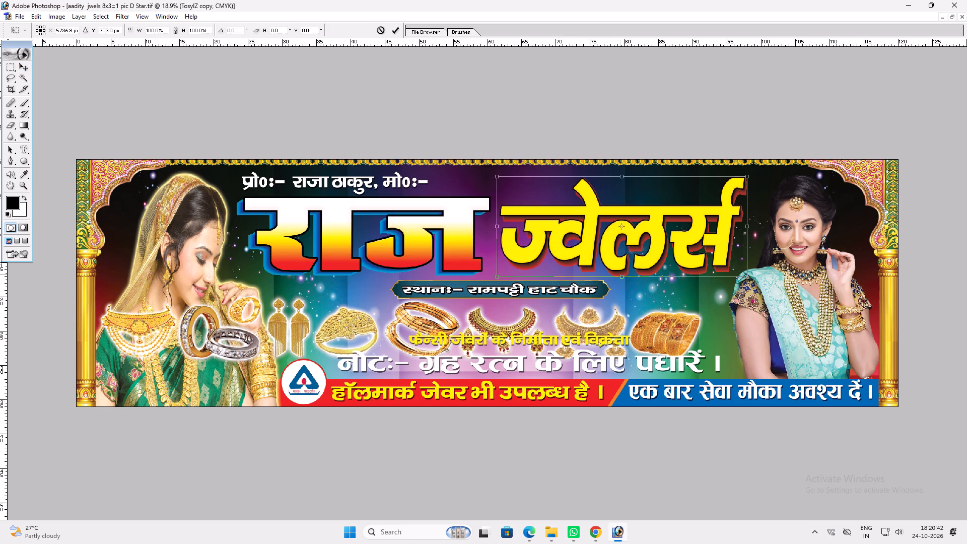
shift+drag(619, 275, 624, 269)
key(Return)
key(v)
shift+drag(625, 259, 629, 256)
key(ctrl+t)
key(shift+Return)
shift+click(754, 207)
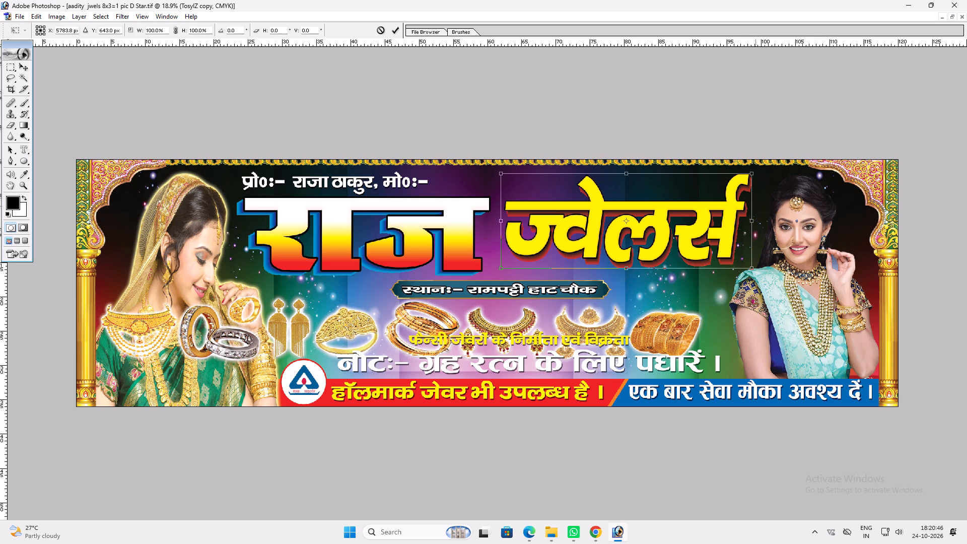
key(shift+Return)
Stretch the राज lettering slightly taller by raising its upper edge.
key(v)
ctrl+click(446, 207)
key(ctrl+t)
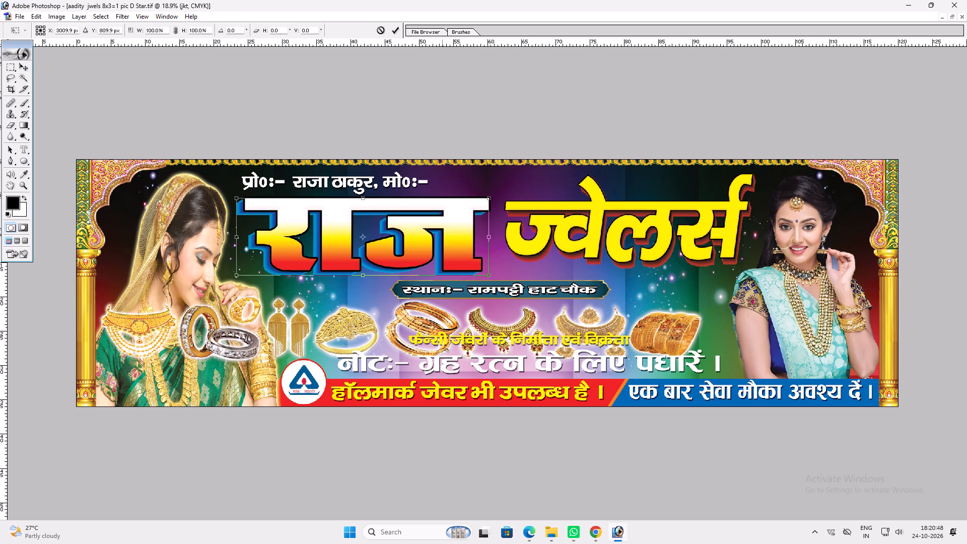
shift+drag(441, 194, 437, 187)
key(Return)
Scale down the प्रो०ः- proprietor line and place it above the beginning of the राज lettering.
key(v)
ctrl+click(426, 180)
key(ctrl+t)
shift+drag(432, 188, 397, 180)
key(shift+Return)
key(v)
drag(401, 182, 392, 181)
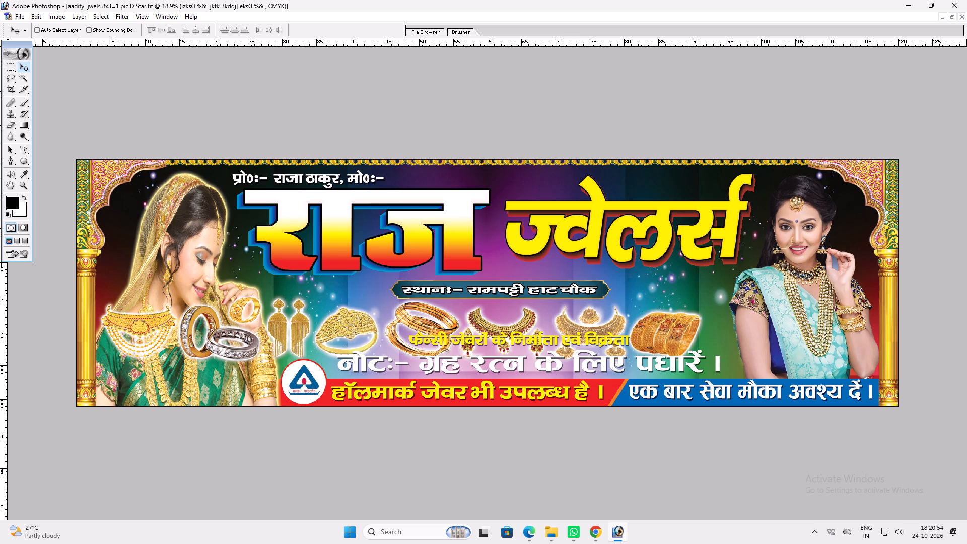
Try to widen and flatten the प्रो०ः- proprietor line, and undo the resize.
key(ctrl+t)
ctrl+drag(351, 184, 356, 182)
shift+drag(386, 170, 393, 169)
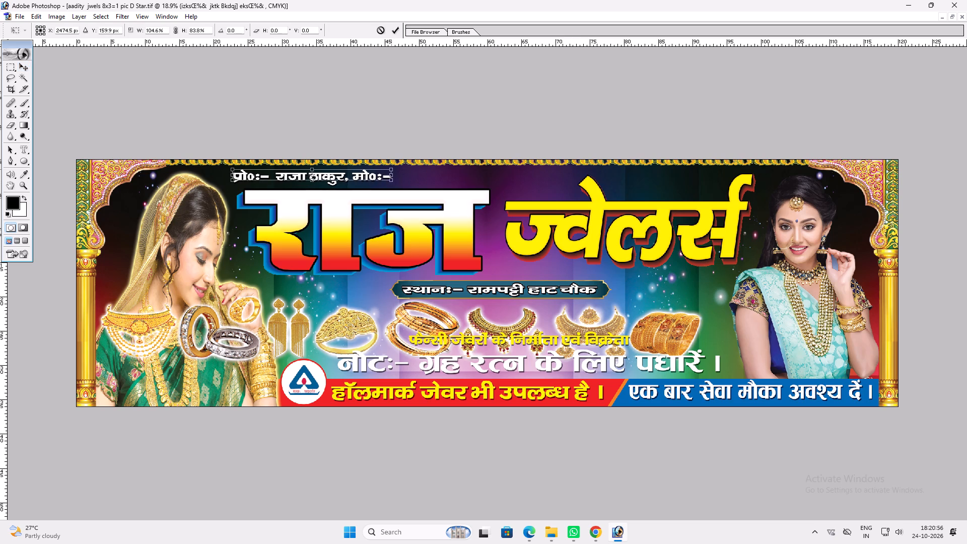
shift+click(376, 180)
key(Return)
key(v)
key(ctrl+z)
Narrow the प्रो०ः- proprietor line slightly from its trailing end.
key(ctrl+t)
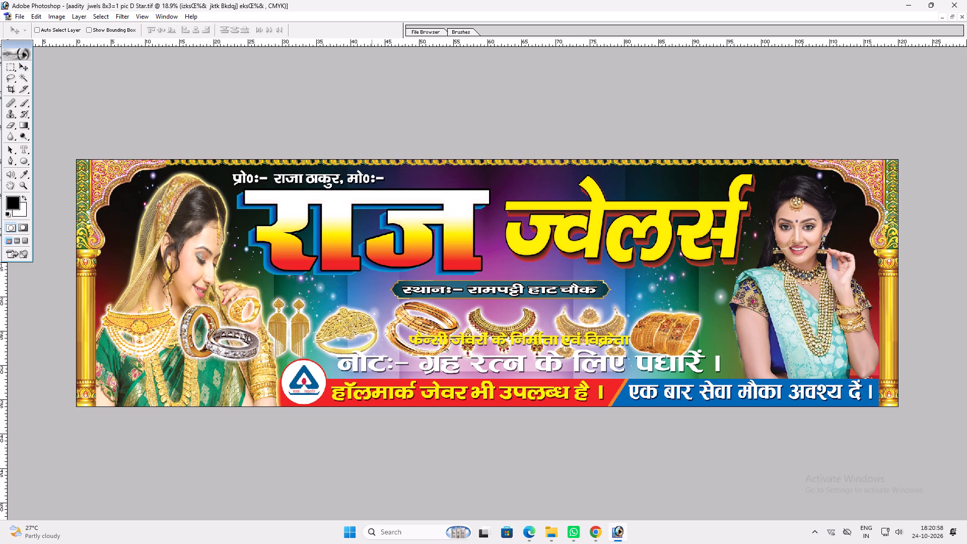
shift+drag(383, 181, 366, 180)
key(shift+Return)
key(v)
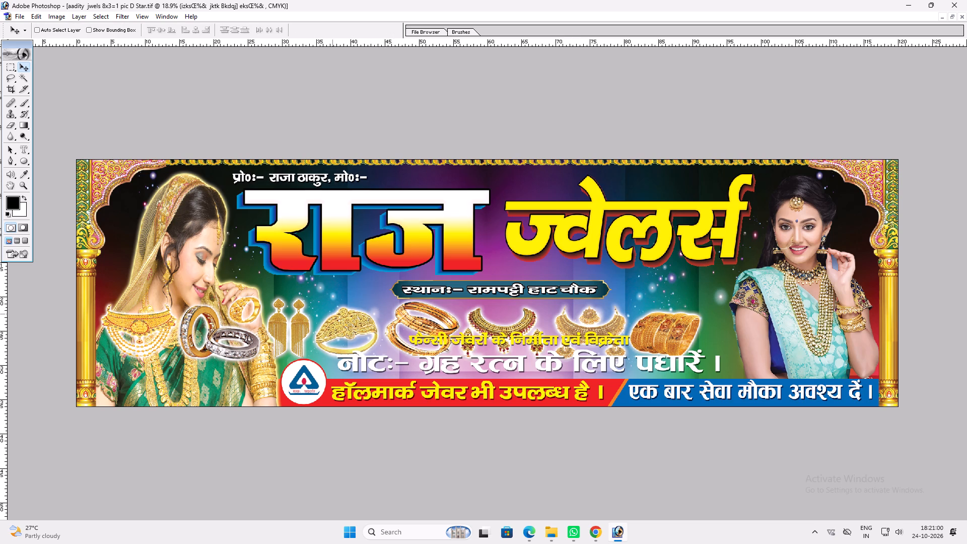
Move the स्थानः- रामपट्टी हाट चौक plate directly beneath ज्वेलर्स and make it slightly taller.
ctrl+click(501, 293)
drag(502, 292, 603, 282)
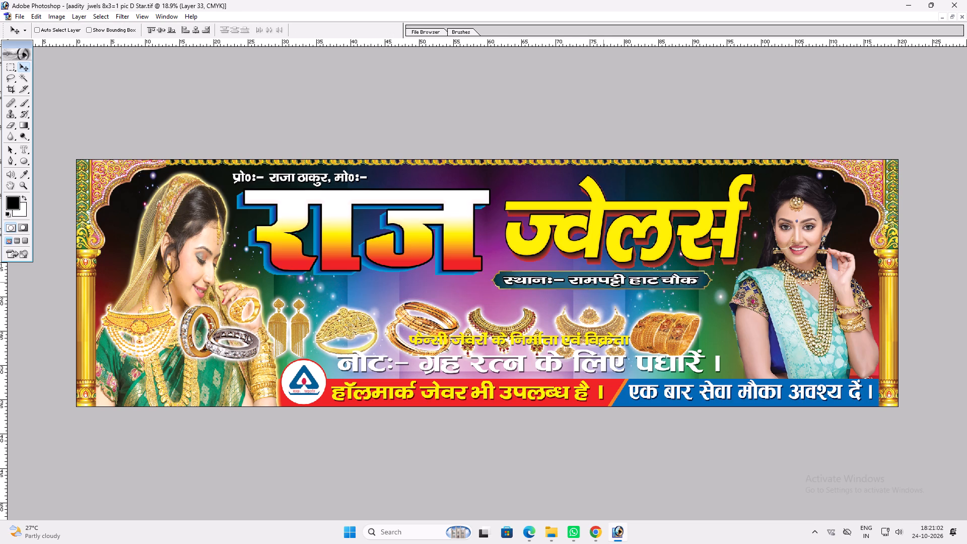
drag(603, 282, 617, 281)
key(ctrl+t)
shift+drag(623, 291, 619, 297)
key(shift+Return)
key(v)
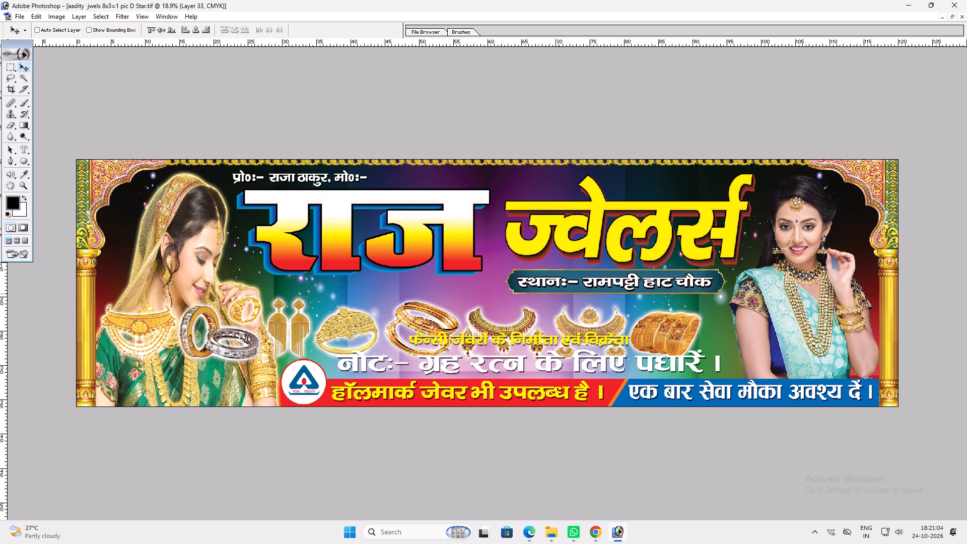
Move the pair of long gold earrings over the red-stone necklace in the jewellery row.
click(558, 295)
key(ctrl+0)
text(vv)
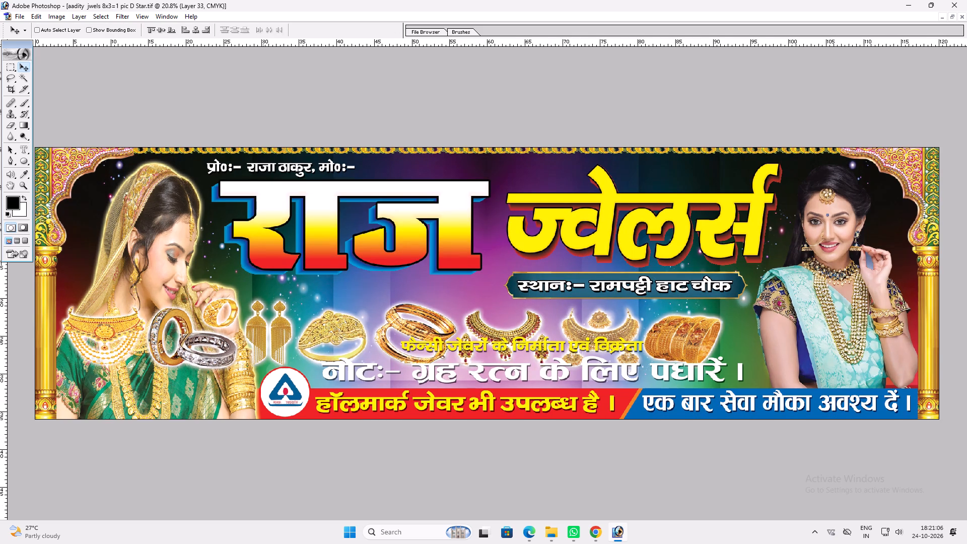
right_click(253, 323)
click(263, 326)
drag(255, 324, 489, 326)
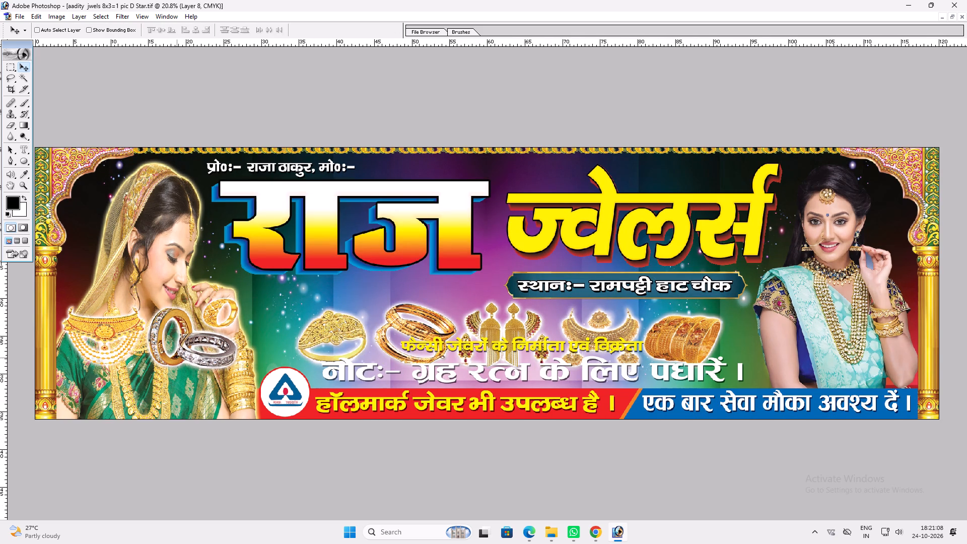
Delete the pair of stone-studded rings beside the bride's hand.
ctrl+click(187, 353)
key(alt+l)
key(alt+l)
key(alt+l)
key(v)
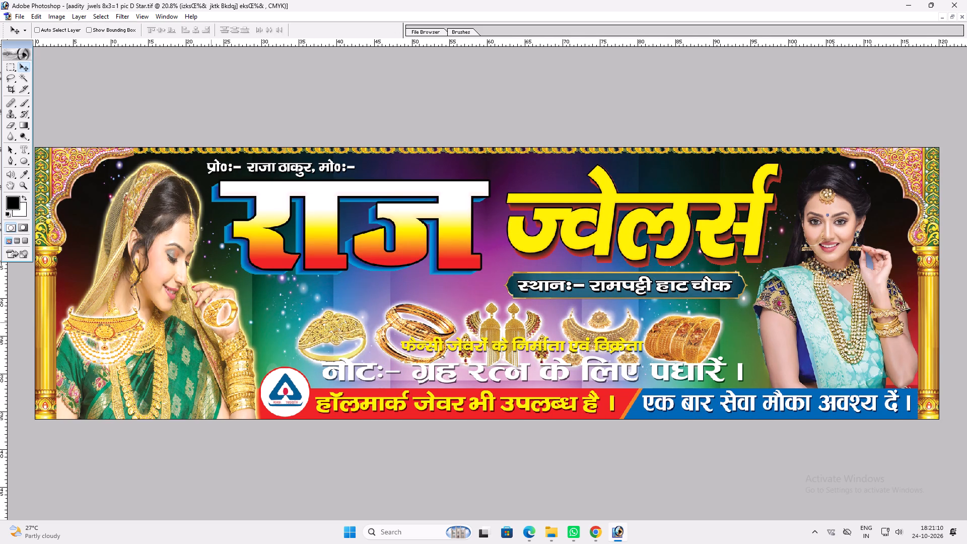
Move the gold ring from the bride's hand to beneath the start of राज and enlarge it.
ctrl+click(207, 308)
drag(207, 308, 252, 295)
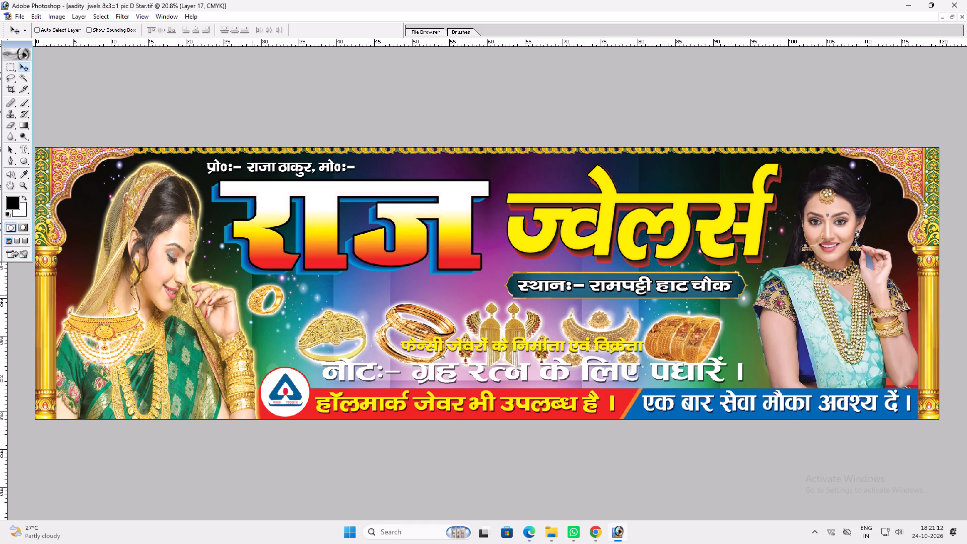
drag(252, 295, 253, 294)
key(ctrl+t)
shift+drag(282, 312, 302, 324)
shift+drag(284, 326, 283, 337)
key(shift+Return)
key(v)
Move the crown-shaped gold ring up beside the enlarged ring, beneath राज.
ctrl+click(307, 332)
drag(309, 332, 314, 301)
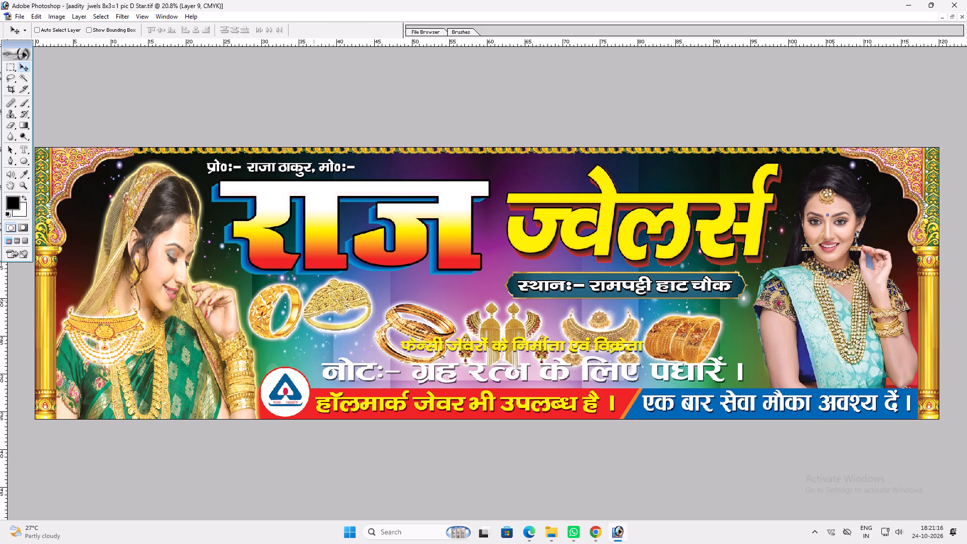
drag(314, 301, 317, 303)
key(ctrl+t)
shift+click(337, 334)
key(shift+Return)
key(v)
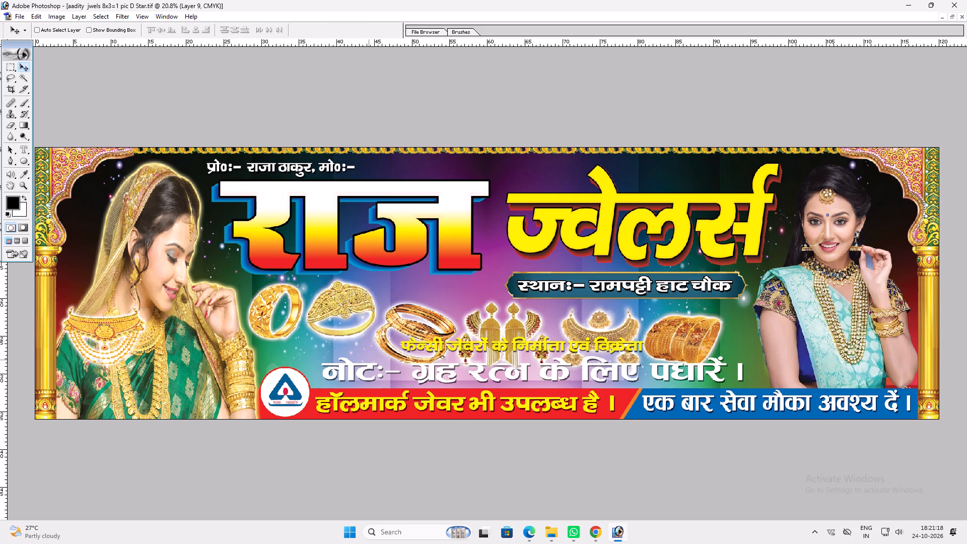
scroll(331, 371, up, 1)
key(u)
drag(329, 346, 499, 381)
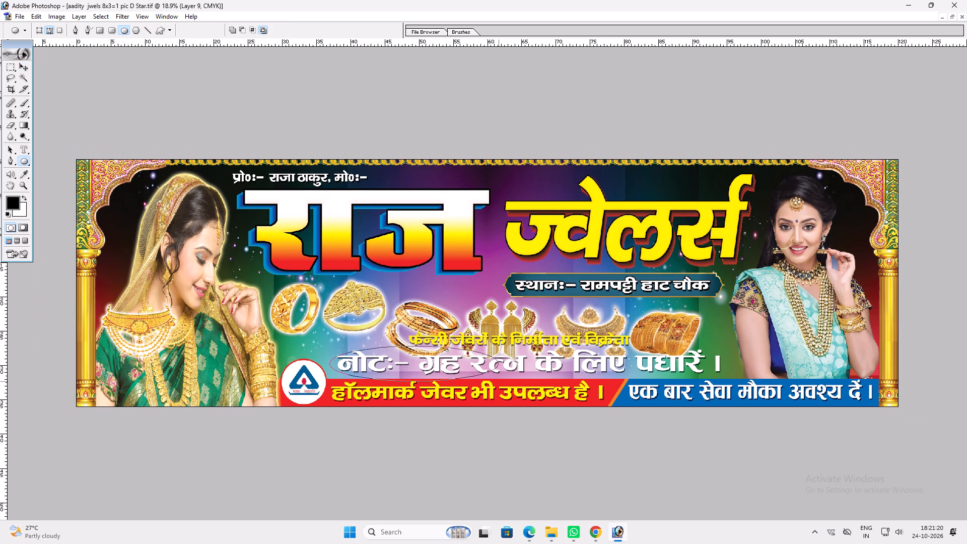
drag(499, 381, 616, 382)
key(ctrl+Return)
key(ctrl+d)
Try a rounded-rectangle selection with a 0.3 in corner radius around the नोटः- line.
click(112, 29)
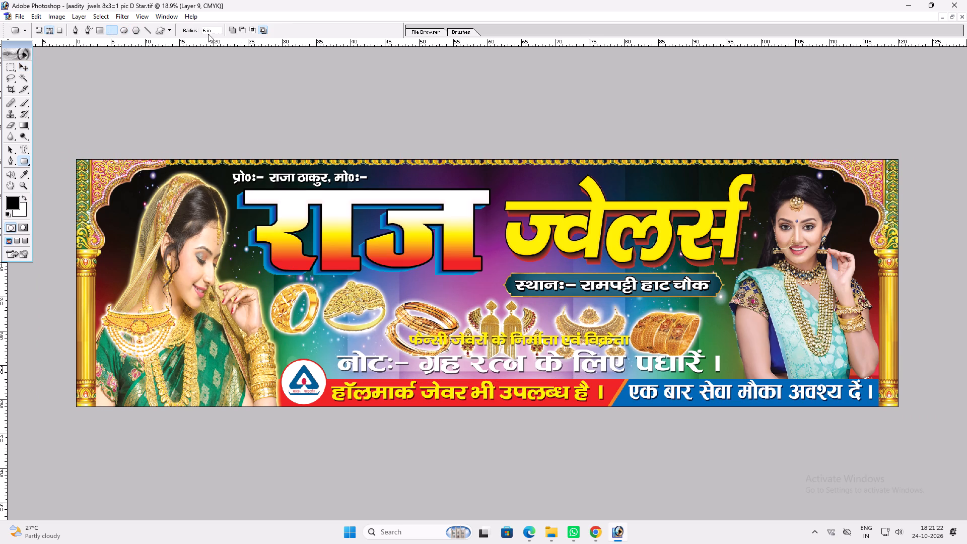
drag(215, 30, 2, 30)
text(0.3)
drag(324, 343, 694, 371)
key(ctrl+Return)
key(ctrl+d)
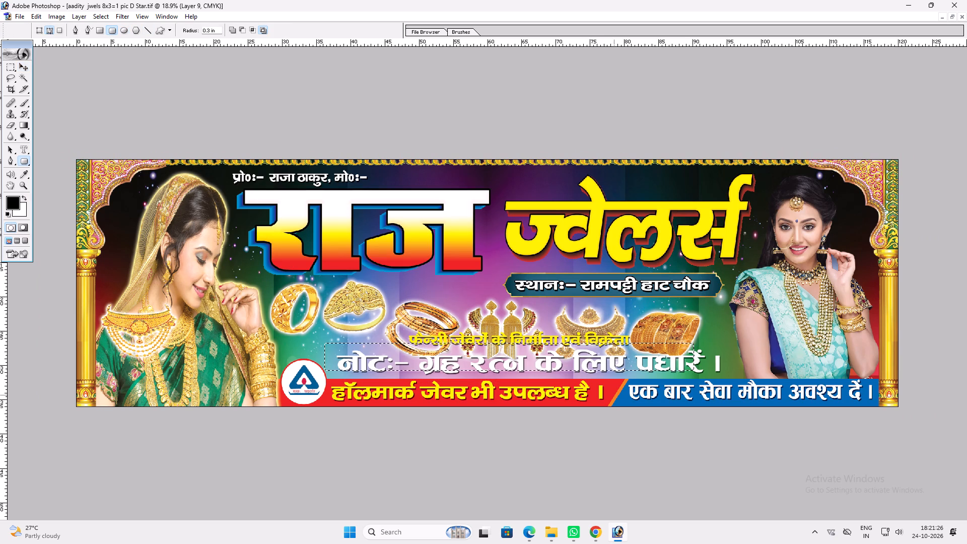
Make a rounded-rectangle selection with a 0.6 in corner radius around the whole नोटः- line.
drag(216, 30, 50, 26)
text(0.6)
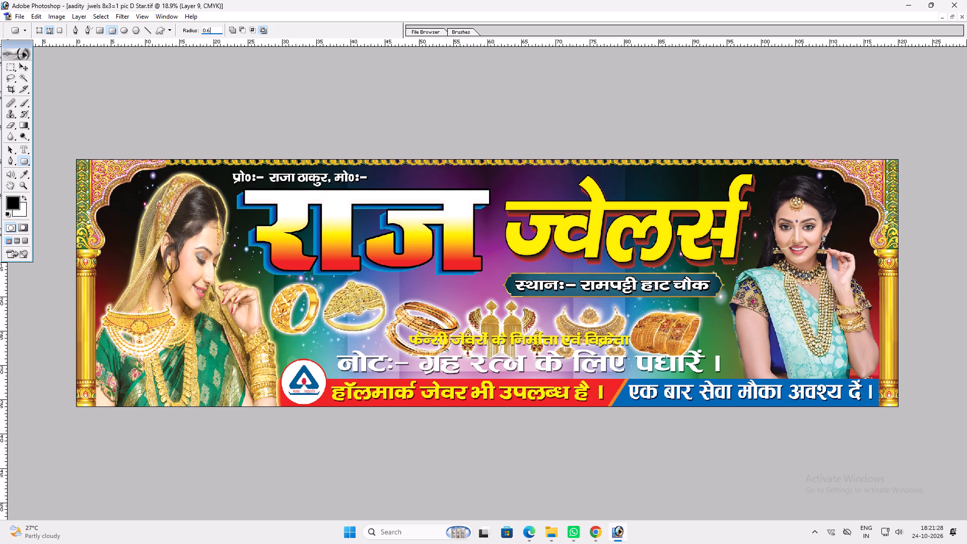
drag(328, 346, 722, 371)
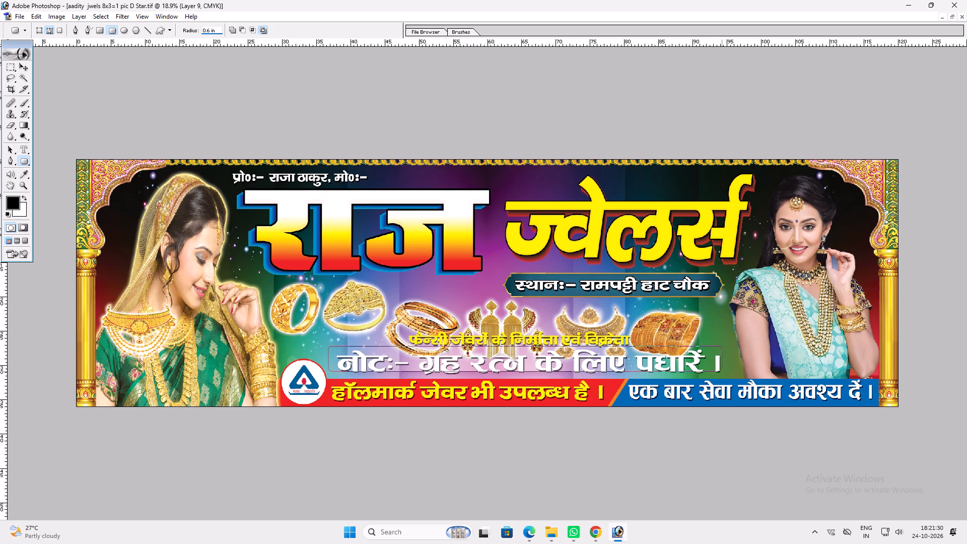
drag(722, 371, 730, 376)
key(ctrl+Return)
Copy the selected area of the Background layer to a new layer and raise it one level.
key(v)
right_click(463, 288)
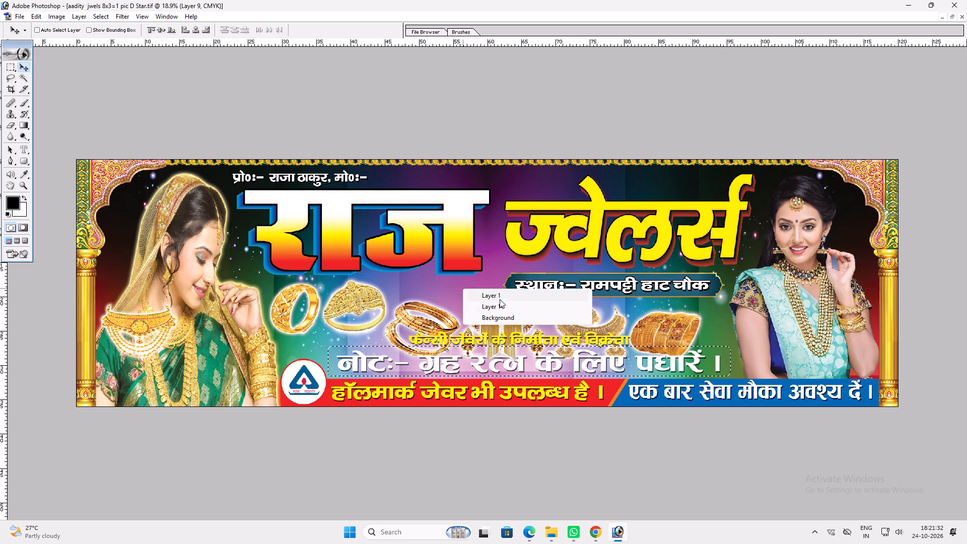
click(500, 315)
key(ctrl+c)
key(ctrl+v)
key(ctrl+bracketright)
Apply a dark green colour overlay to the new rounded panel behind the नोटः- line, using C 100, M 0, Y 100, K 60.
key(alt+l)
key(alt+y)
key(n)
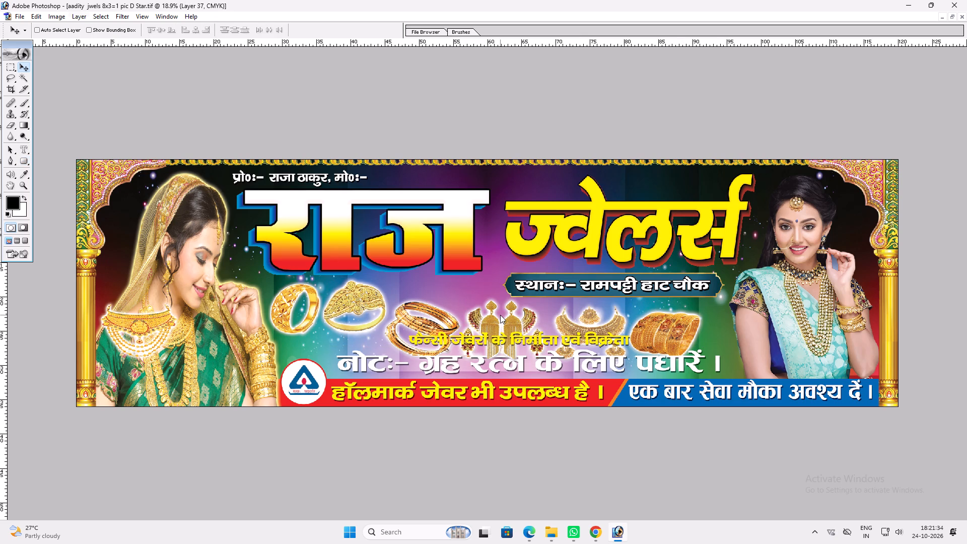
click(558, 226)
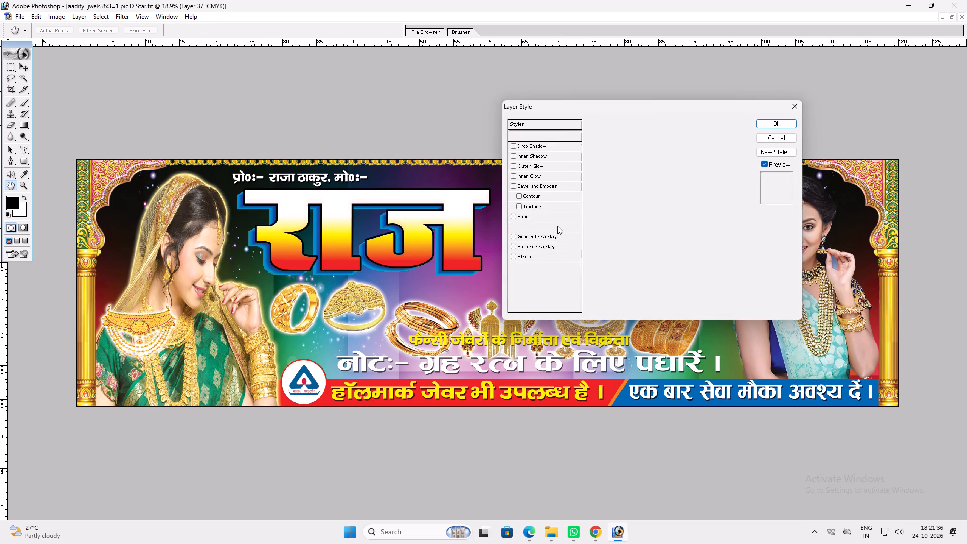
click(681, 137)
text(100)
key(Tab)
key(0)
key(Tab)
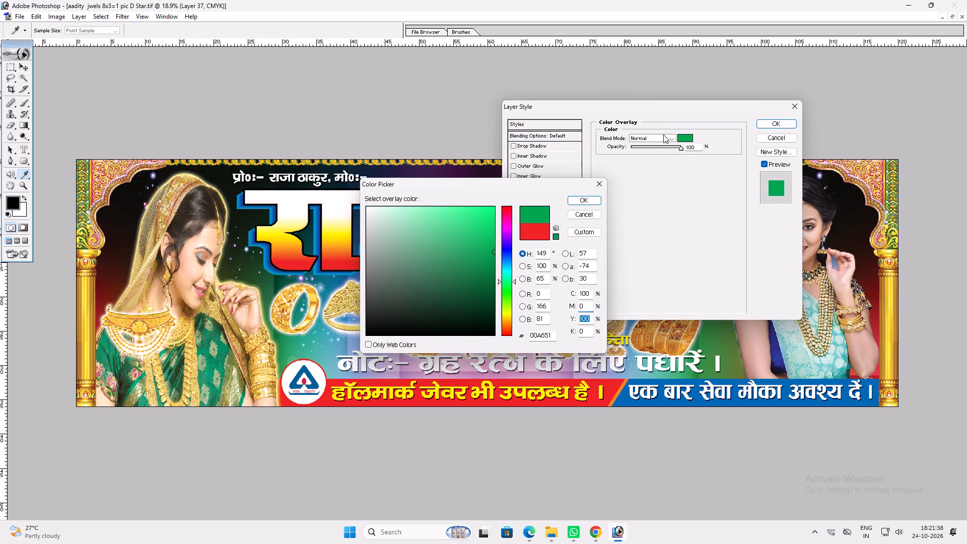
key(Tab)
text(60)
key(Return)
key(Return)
Raise the rounded panel three levels in the layer stack.
key(ctrl+bracketright)
key(ctrl+bracketright)
key(ctrl+bracketright)
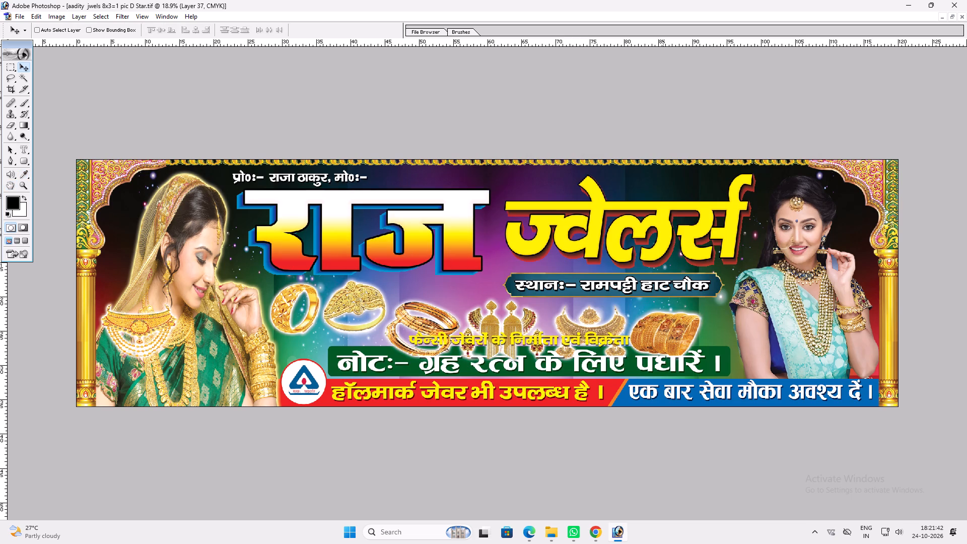
Add a thin black outside stroke around the rounded panel behind the नोटः- line.
key(alt+l)
key(alt+y)
key(k)
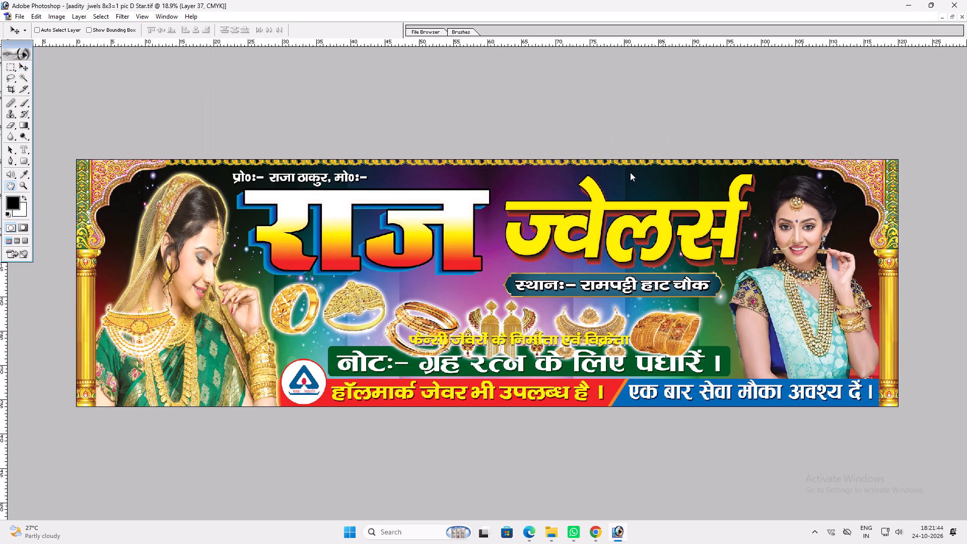
scroll(655, 245, up, 9)
click(627, 197)
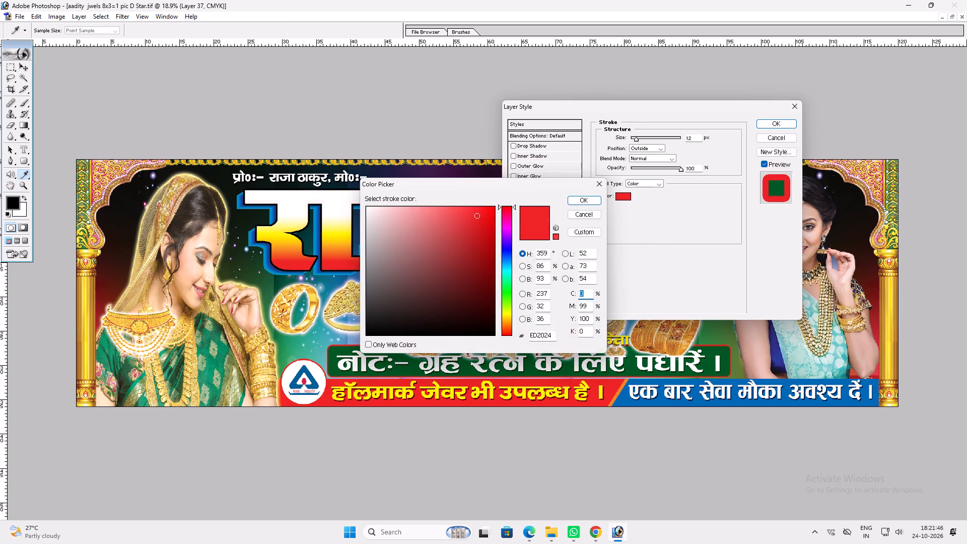
drag(430, 255, 281, 91)
key(Return)
scroll(554, 246, up, 1)
click(628, 195)
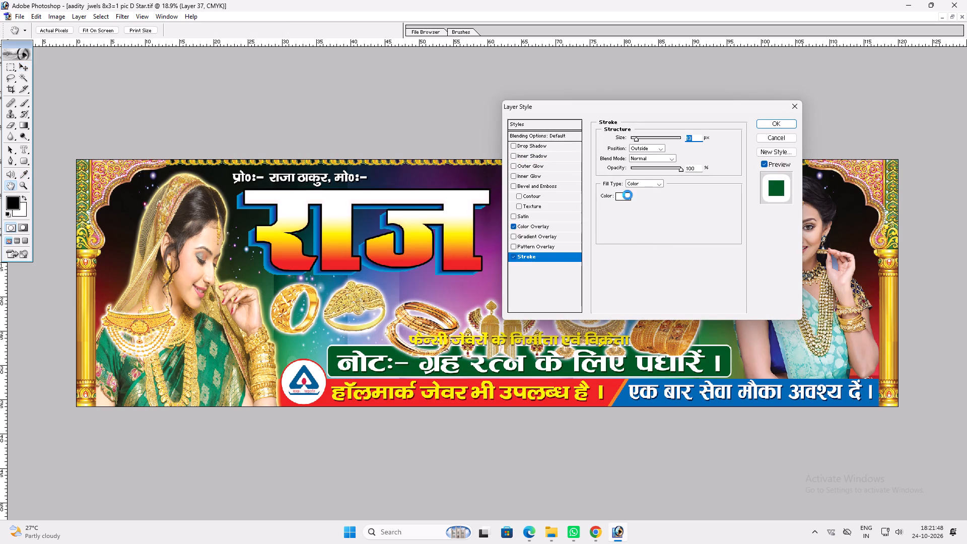
drag(454, 266, 677, 497)
key(Return)
Set the rounded panel's colour overlay to yellow with C 0, M 0, Y 100, K 0.
click(557, 229)
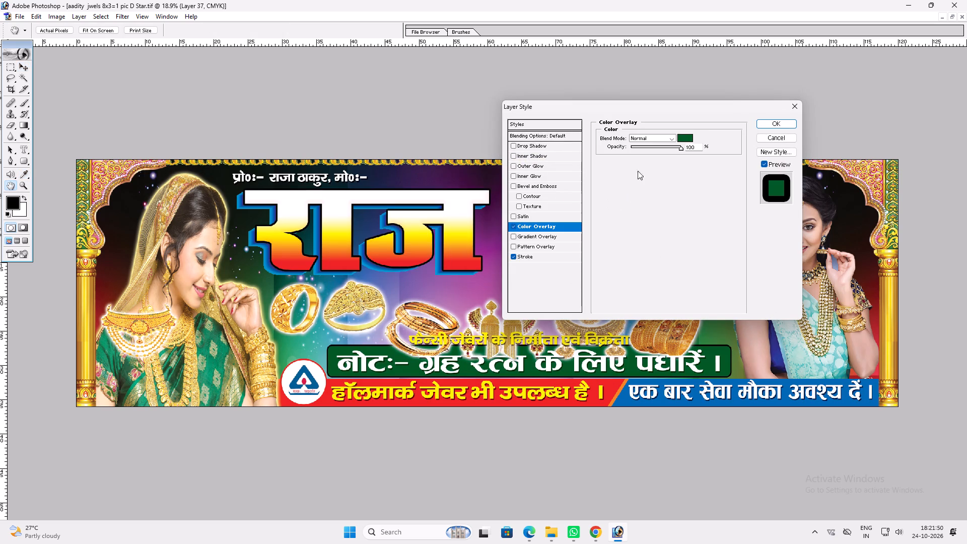
click(690, 141)
key(Tab)
key(0)
key(shift+Tab)
key(0)
key(Tab)
key(Tab)
text(100)
key(Tab)
key(0)
key(Return)
key(Return)
key(v)
Slightly reduce the yellow panel's height by lowering its top edge.
key(ctrl+plus)
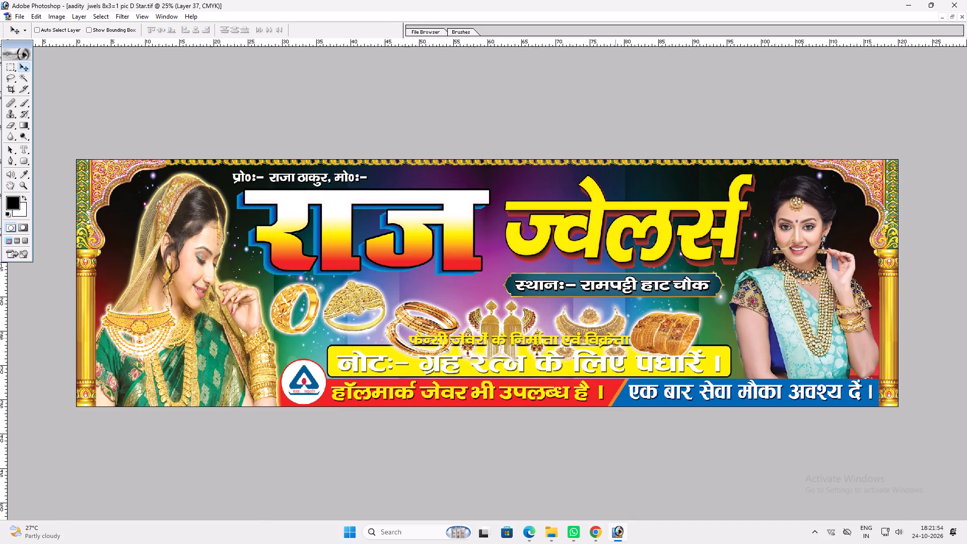
key(space)
drag(613, 337, 612, 323)
ctrl+click(785, 372)
key(ctrl+t)
shift+drag(771, 363, 766, 365)
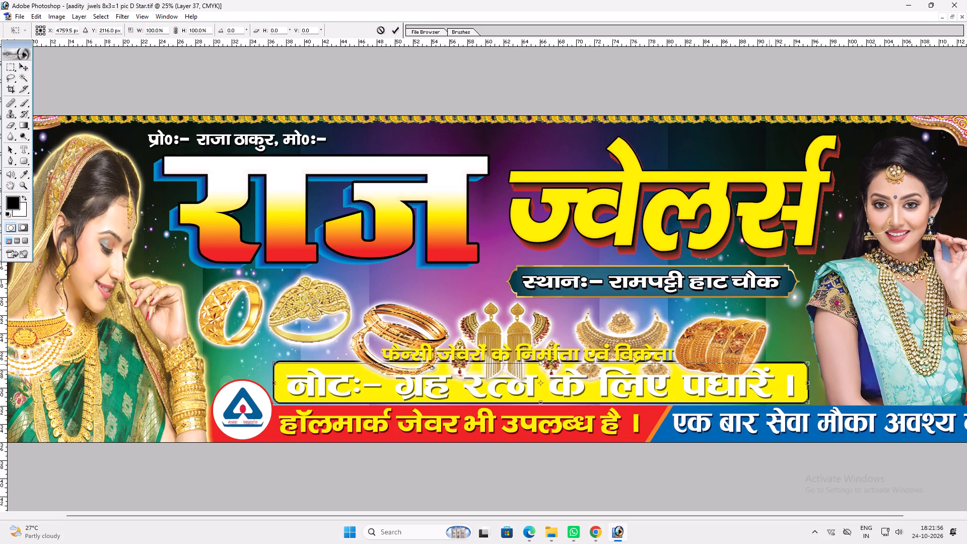
shift+drag(766, 365, 765, 366)
key(shift+Return)
key(v)
Slightly reduce the height of the नोटः- text from its top edge, fitting it within the yellow panel.
ctrl+click(689, 389)
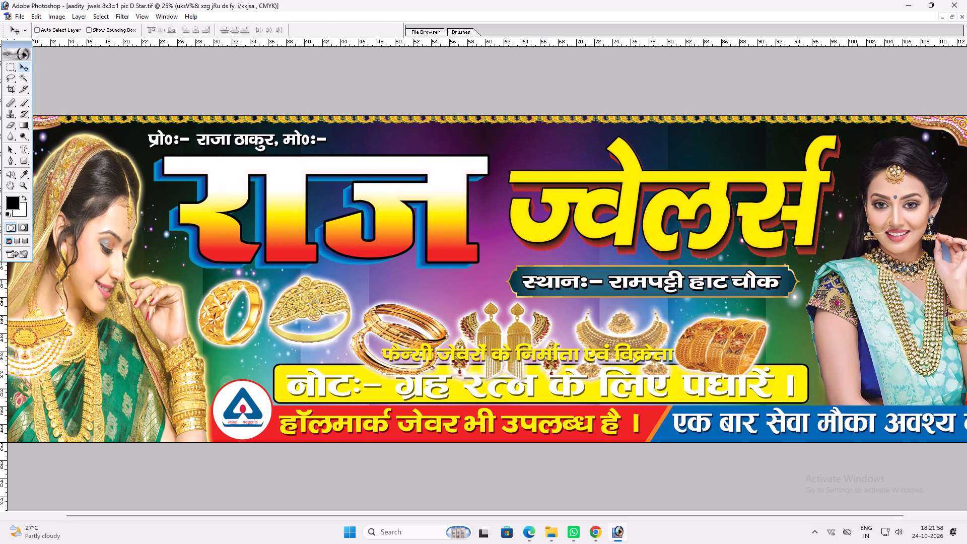
key(ctrl+t)
shift+drag(764, 365, 758, 366)
key(shift+Return)
key(v)
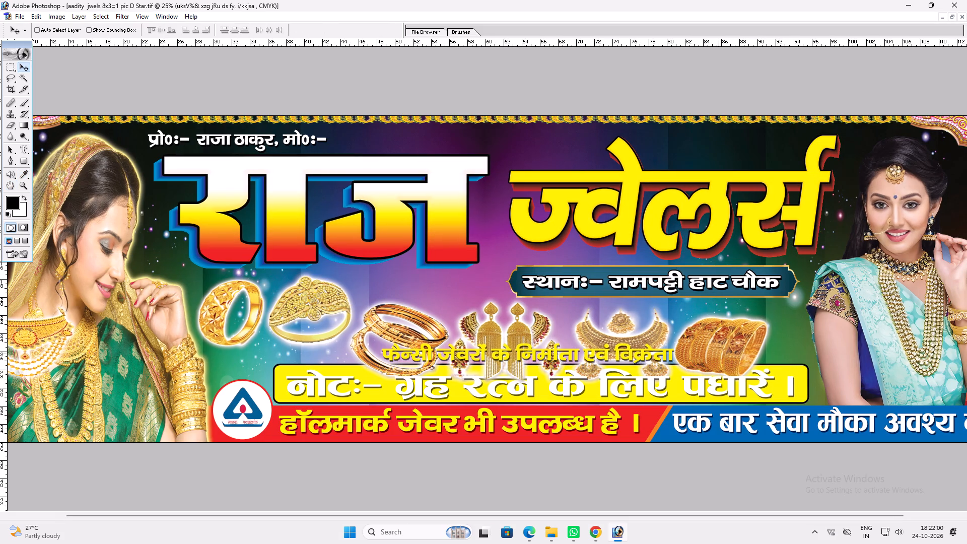
Shrink the plain gold ring and place it directly above the round logo.
ctrl+click(254, 298)
drag(254, 298, 264, 319)
key(ctrl+t)
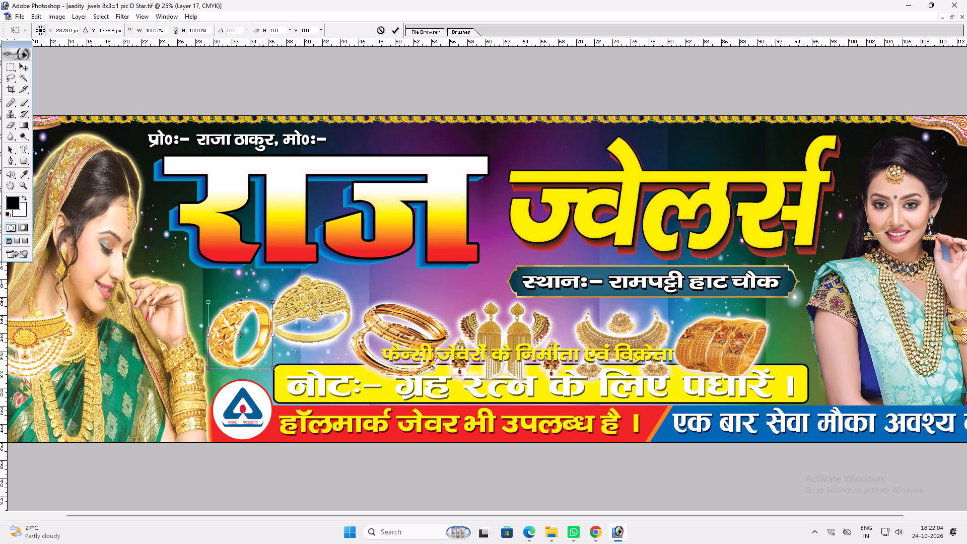
shift+drag(266, 305, 252, 310)
key(ctrl+z)
shift+drag(273, 300, 262, 313)
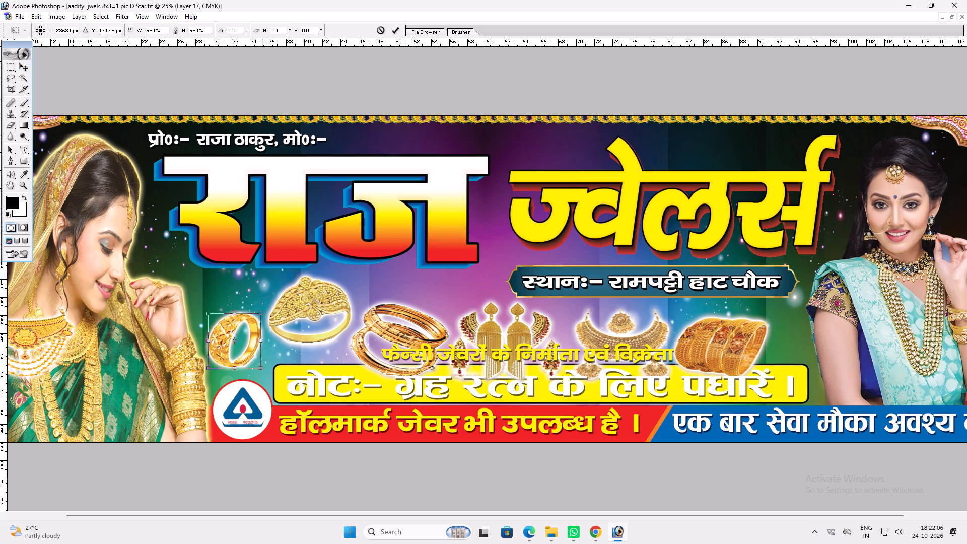
shift+drag(262, 313, 261, 314)
key(shift+Return)
key(v)
drag(256, 325, 258, 332)
key(v)
Shrink the crown-shaped gold ring and move it above the smaller gold ring, beneath राज.
ctrl+click(294, 306)
key(ctrl+t)
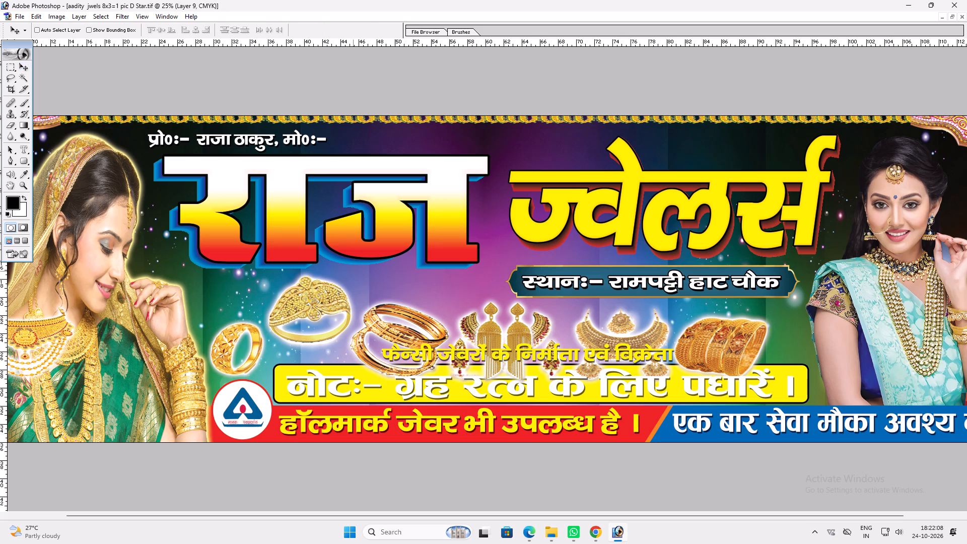
shift+drag(346, 277, 329, 287)
key(shift+Return)
key(v)
drag(373, 348, 312, 321)
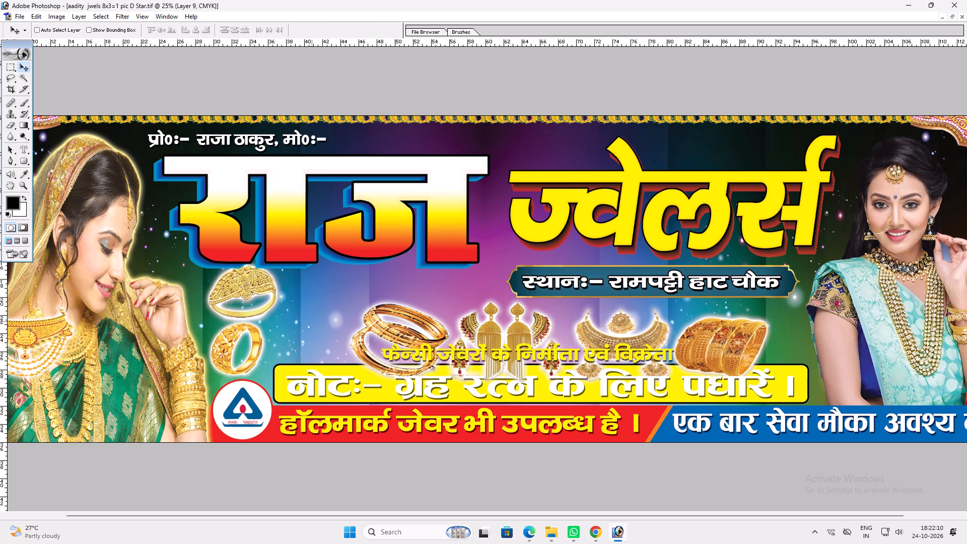
drag(312, 321, 309, 324)
Shrink the gold ring above the logo a little more and nudge it back into place.
ctrl+click(221, 344)
key(ctrl+t)
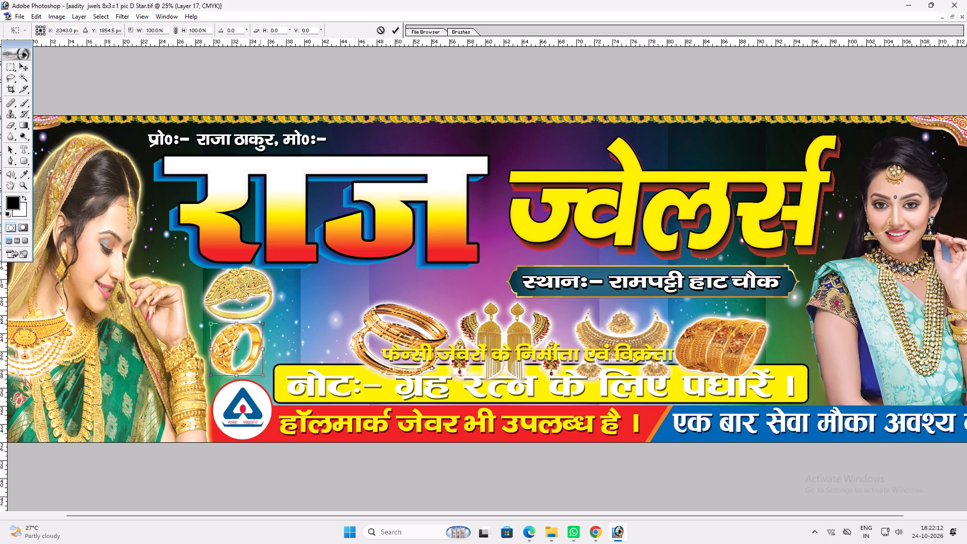
shift+drag(263, 322, 256, 330)
key(shift+Return)
key(v)
drag(259, 332, 263, 334)
Lower the crown-shaped ring slightly and reduce its height from the top.
ctrl+click(249, 286)
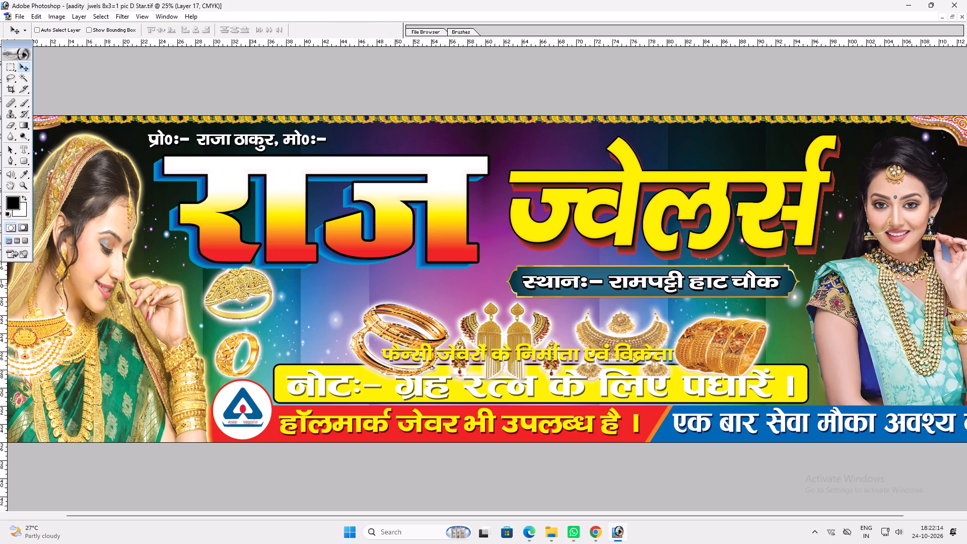
drag(249, 286, 247, 294)
key(ctrl+t)
alt+shift+drag(266, 276, 265, 278)
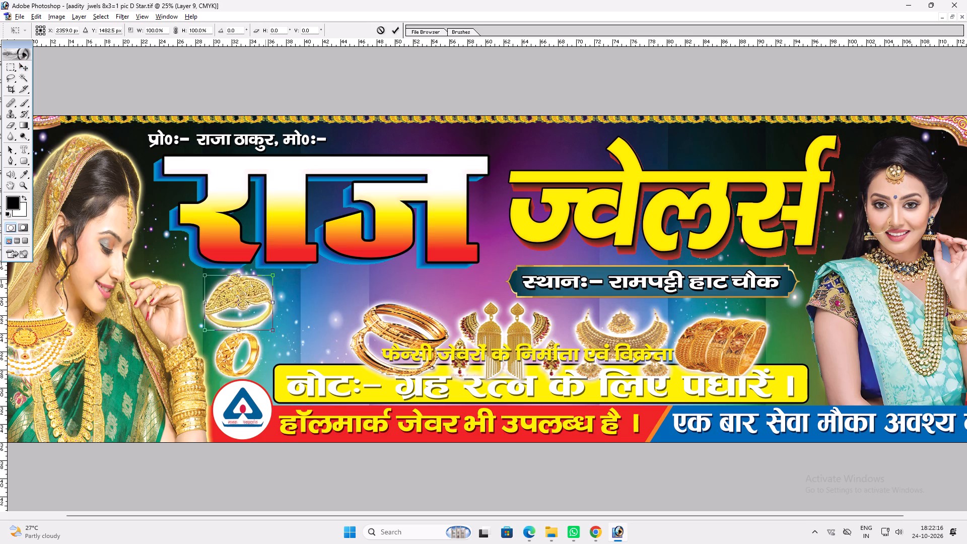
alt+shift+drag(265, 278, 265, 280)
alt+shift+click(272, 290)
key(shift+Return)
key(v)
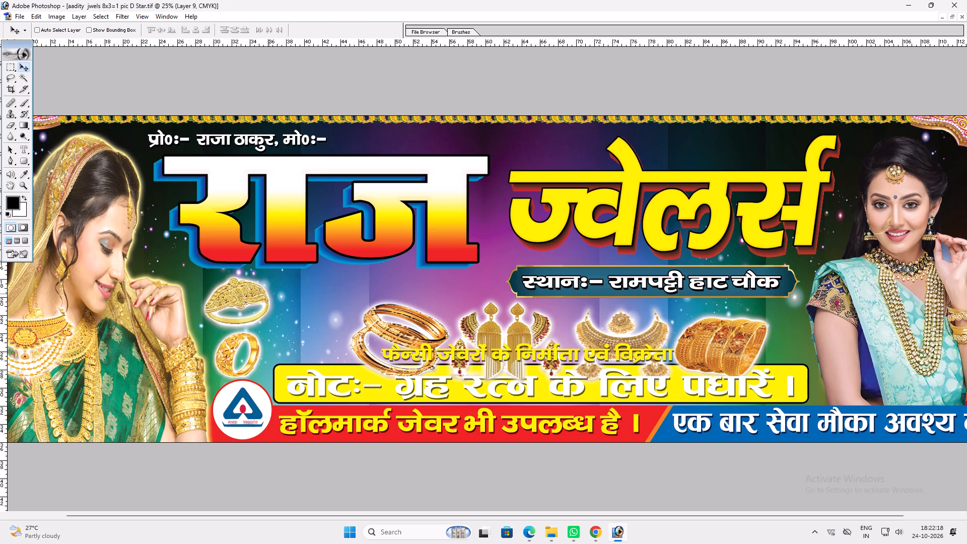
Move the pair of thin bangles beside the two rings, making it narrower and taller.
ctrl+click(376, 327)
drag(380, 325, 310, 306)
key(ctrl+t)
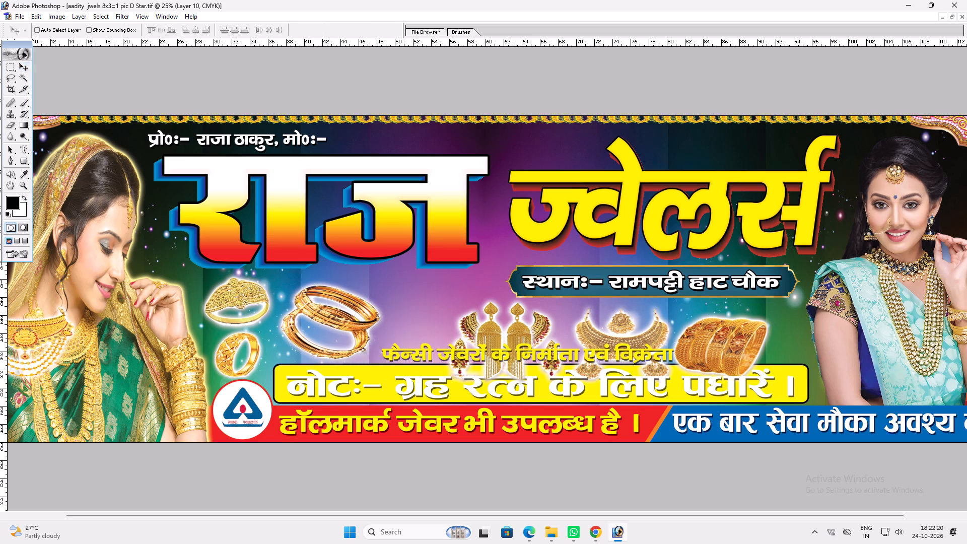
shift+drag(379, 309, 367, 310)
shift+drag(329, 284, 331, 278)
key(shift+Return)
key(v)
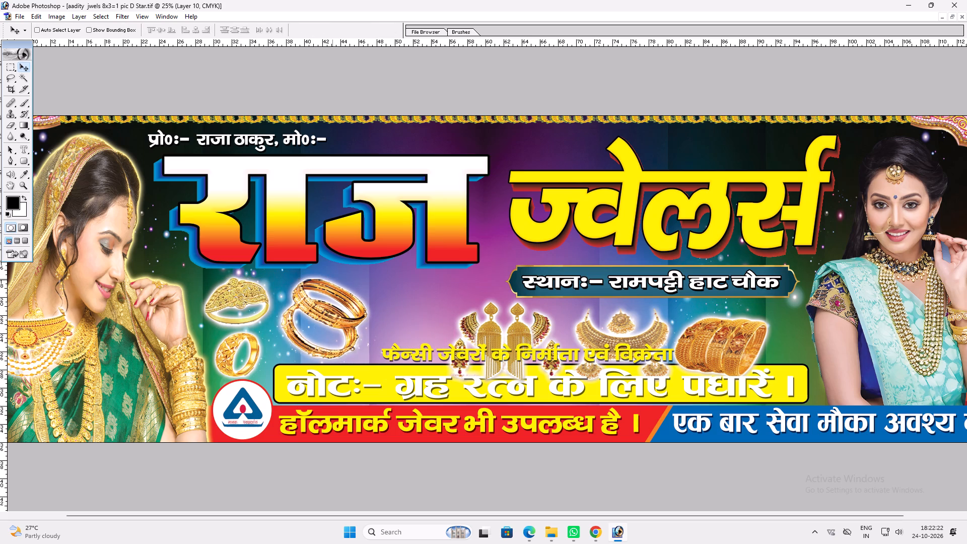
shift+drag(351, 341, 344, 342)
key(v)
Move the long gold earrings up beside the thin bangles and stretch their height to 109%.
ctrl+click(490, 331)
drag(488, 329, 389, 314)
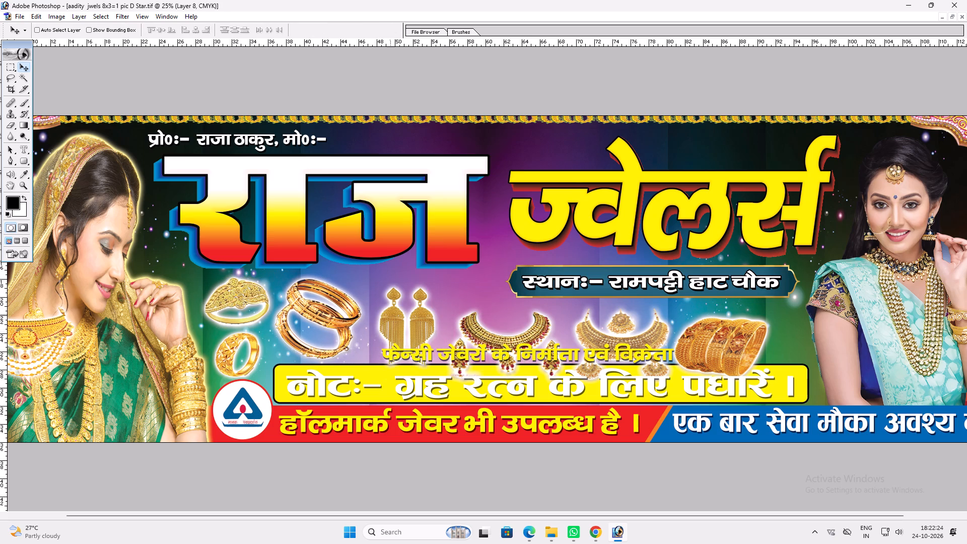
drag(389, 314, 375, 307)
key(ctrl+t)
drag(395, 283, 397, 276)
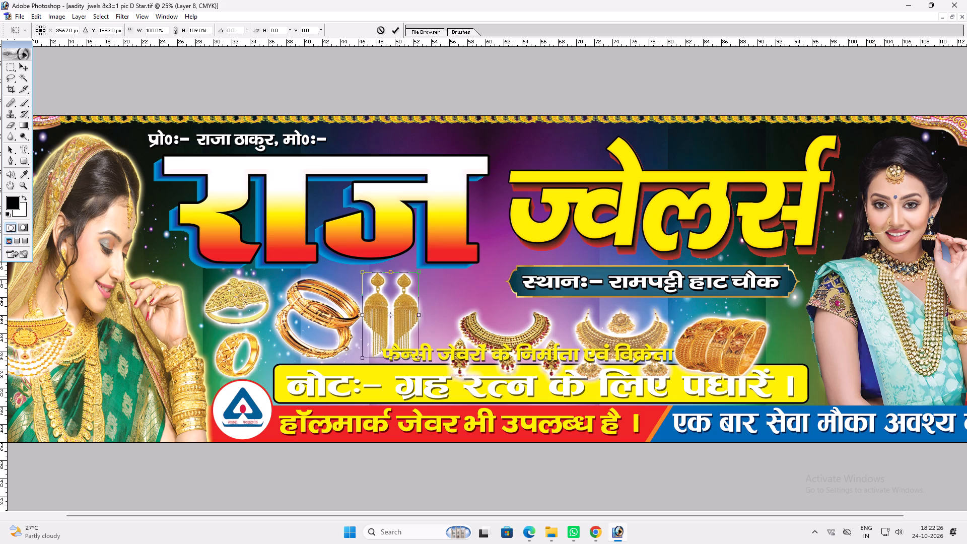
key(shift+Return)
key(v)
shift+drag(400, 302, 405, 302)
key(v)
Place the red-and-gold necklace set beside the earrings, scaled to 66.3% width and 115.7% height.
ctrl+click(497, 340)
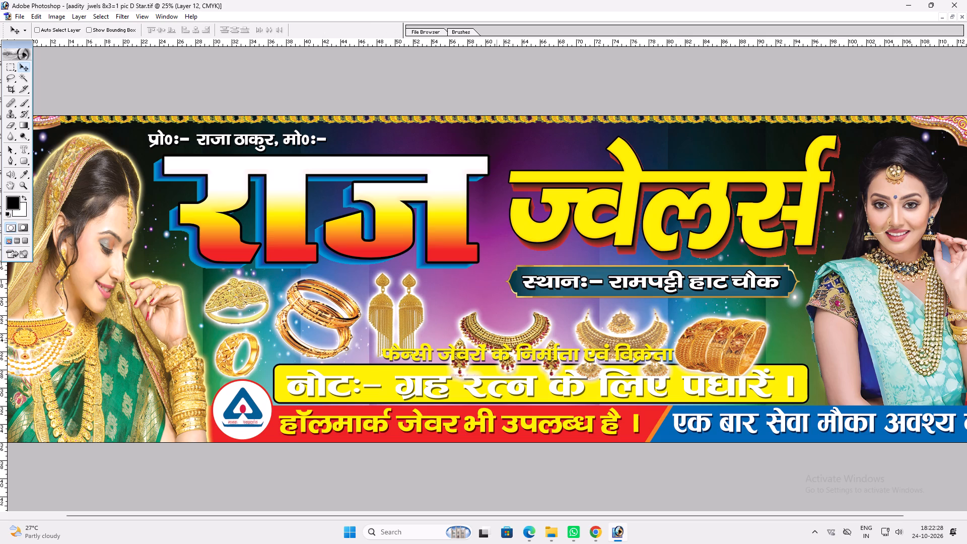
drag(497, 340, 451, 317)
key(ctrl+t)
shift+drag(514, 306, 495, 305)
shift+drag(480, 291, 482, 281)
shift+click(494, 278)
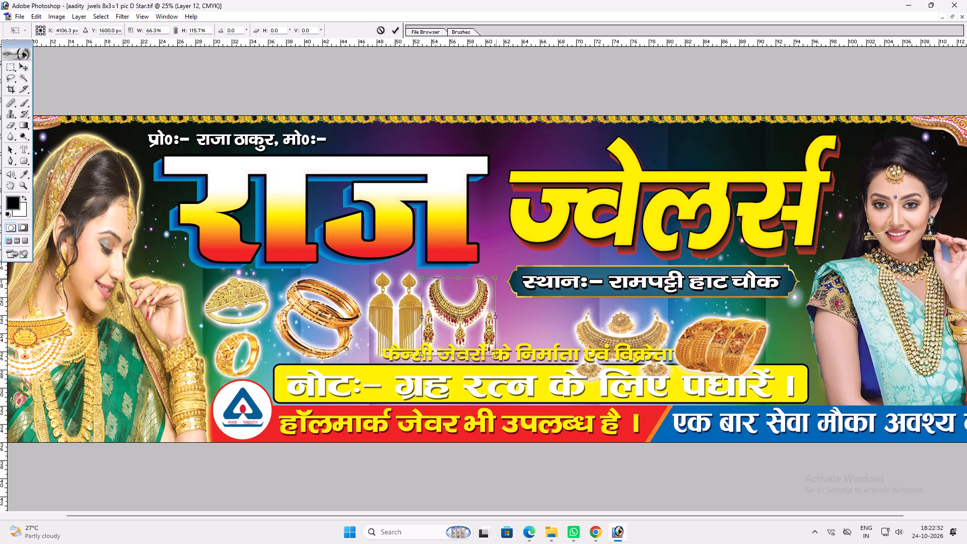
key(shift+Return)
key(v)
drag(476, 304, 482, 302)
key(v)
key(v)
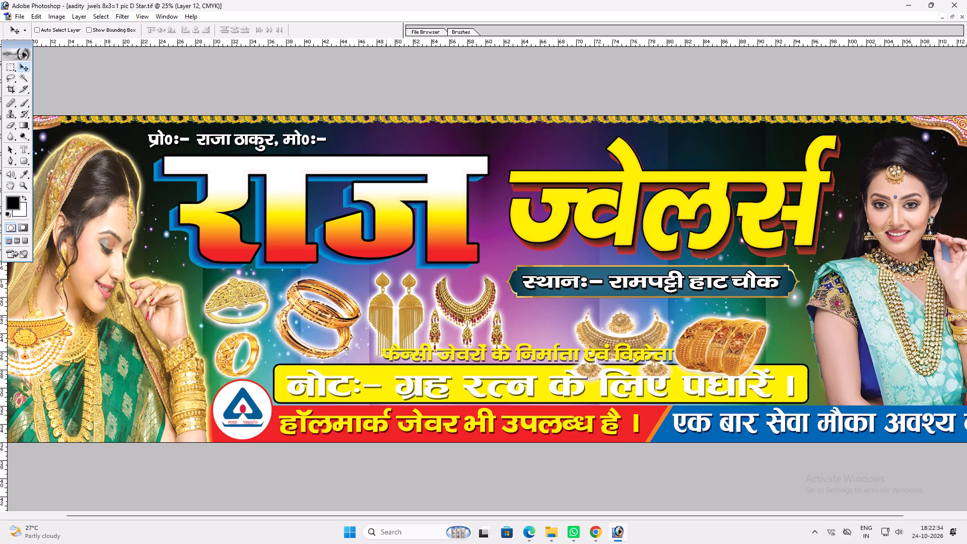
Delete the pair of thin bangles from the banner.
ctrl+click(342, 323)
key(alt+l)
key(alt+l)
key(alt+l)
key(v)
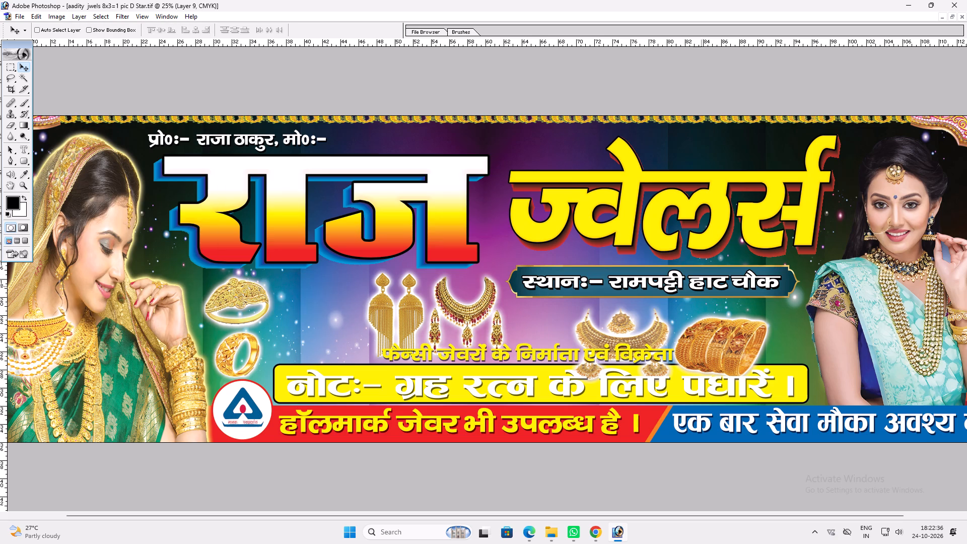
Move the wide gold bangle set between the crown-shaped ring and the earrings, shrunk to fit beneath राज.
ctrl+click(707, 347)
drag(708, 347, 306, 332)
key(ctrl+t)
shift+drag(363, 304, 334, 323)
key(shift+Return)
key(v)
drag(325, 335, 329, 288)
key(ctrl+t)
shift+drag(343, 286, 360, 284)
key(shift+Return)
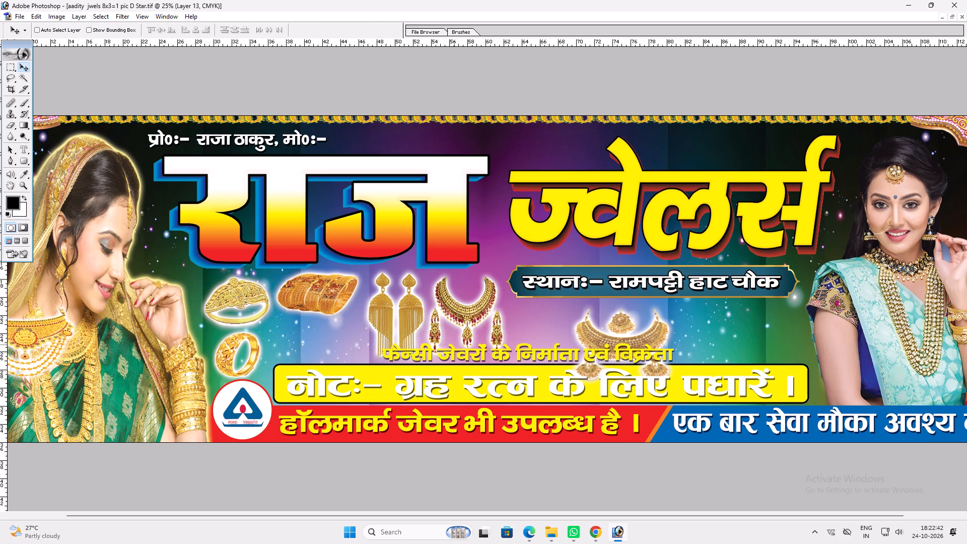
Move the all-gold necklace set beneath the wide bangles and narrow it to 61.3% width.
ctrl+click(594, 333)
drag(600, 333, 285, 335)
key(ctrl+t)
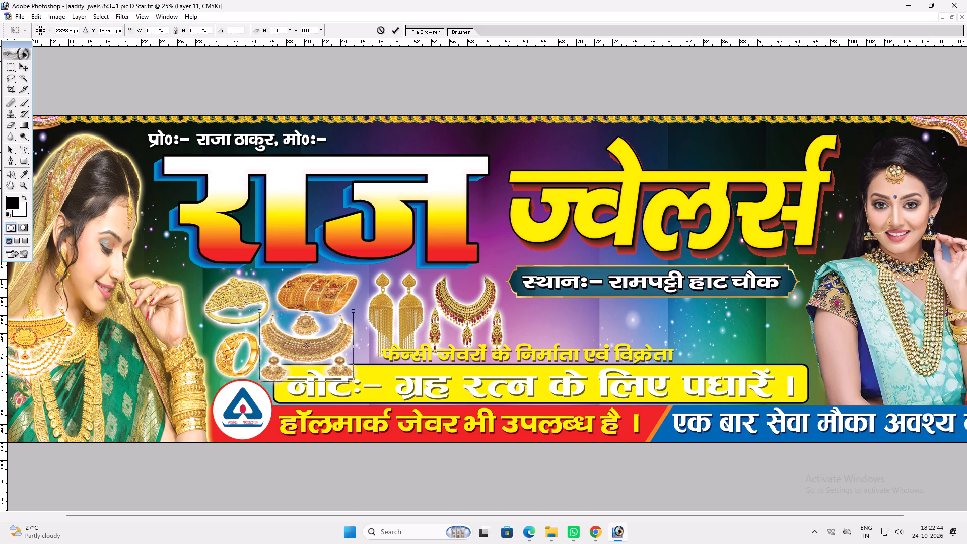
alt+shift+drag(354, 343, 336, 344)
shift+click(333, 377)
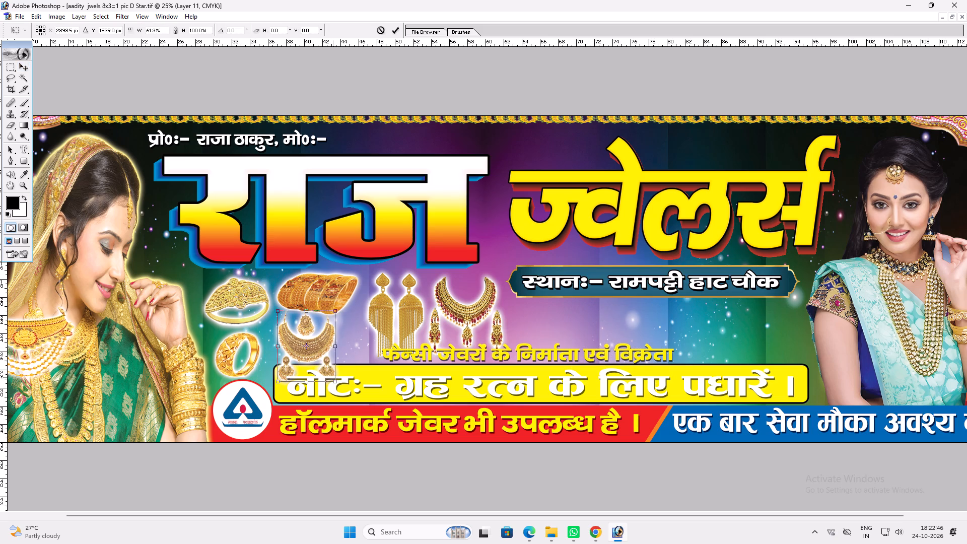
key(Return)
key(v)
Move the gold necklace set over the crown-shaped ring, widen it to 121% and extend its height downward.
drag(320, 349, 240, 317)
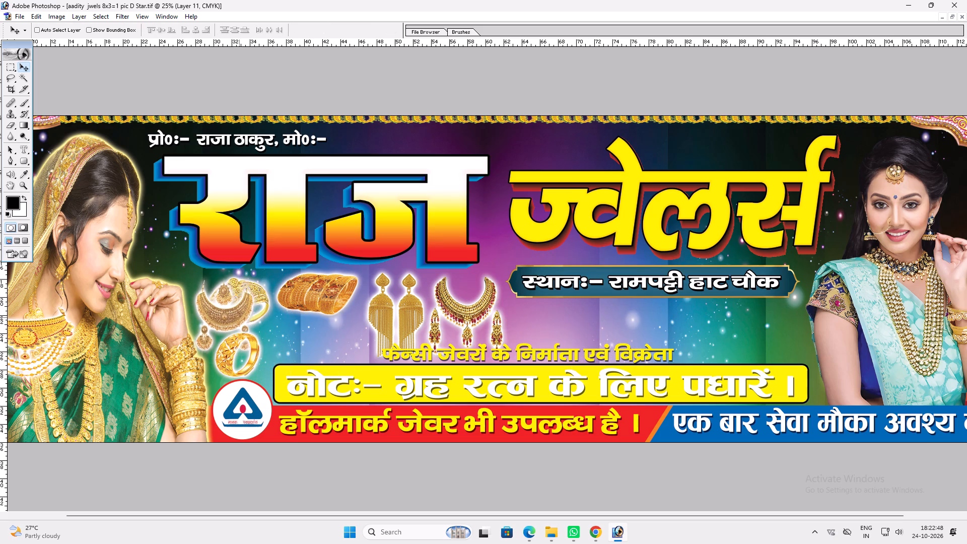
drag(240, 317, 243, 314)
key(ctrl+t)
shift+drag(256, 342, 268, 356)
shift+drag(252, 350, 252, 360)
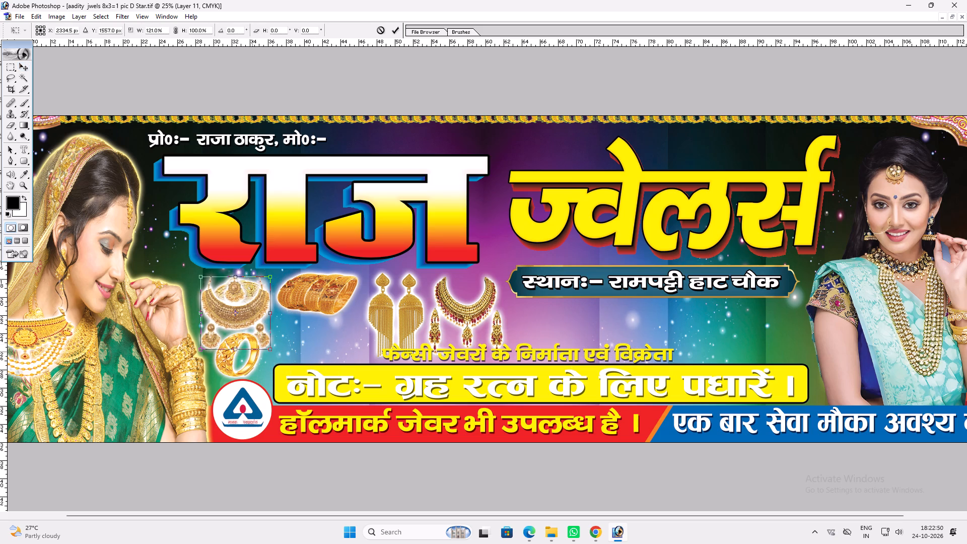
shift+drag(252, 360, 252, 368)
key(shift+Return)
key(v)
Move the plain gold ring beneath the wide bangles, beside the gold necklace set.
ctrl+click(252, 357)
drag(252, 357, 332, 335)
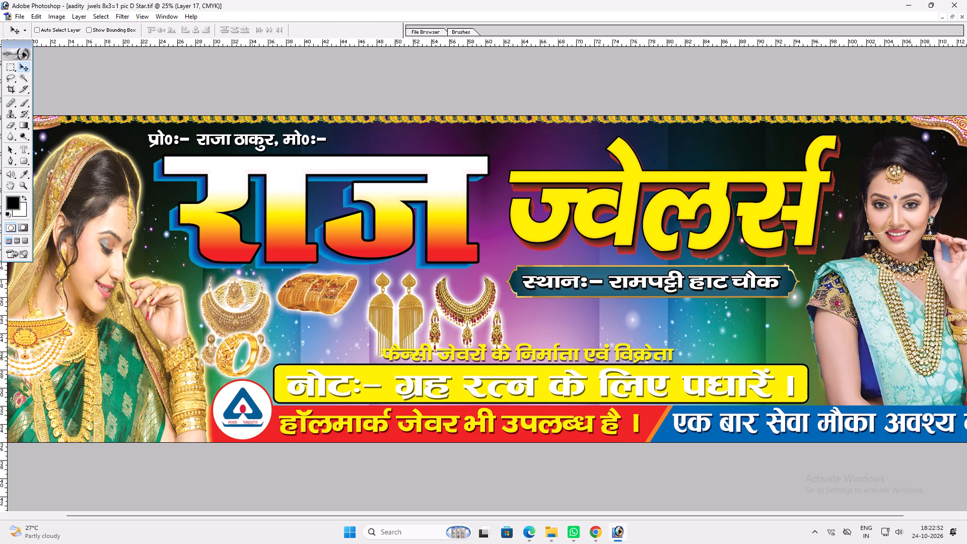
drag(332, 335, 314, 342)
Move the crown-shaped ring beneath the wide gold bangles, beside the plain gold ring.
ctrl+click(254, 289)
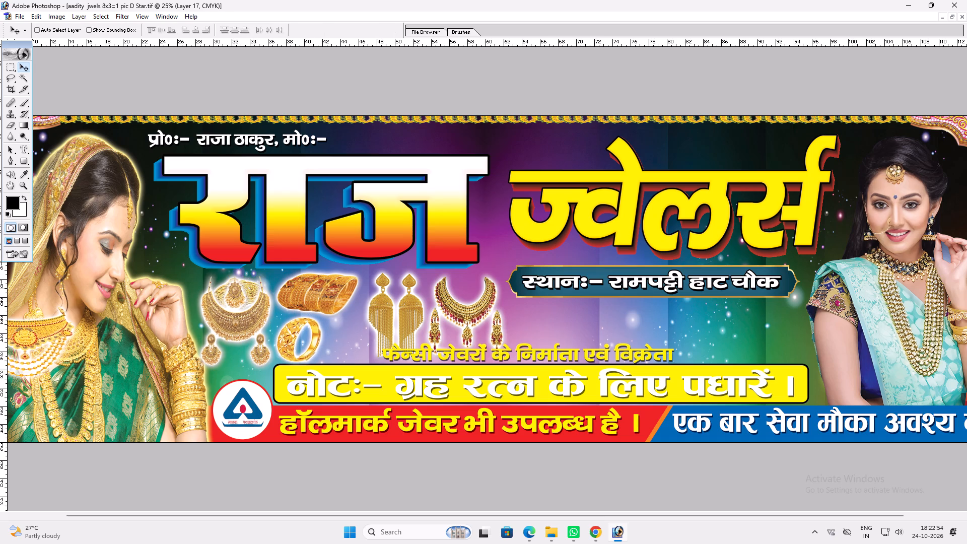
drag(252, 290, 356, 326)
Narrow the plain gold ring beneath the wide bangles to open up space beside the crown-shaped ring.
ctrl+click(314, 325)
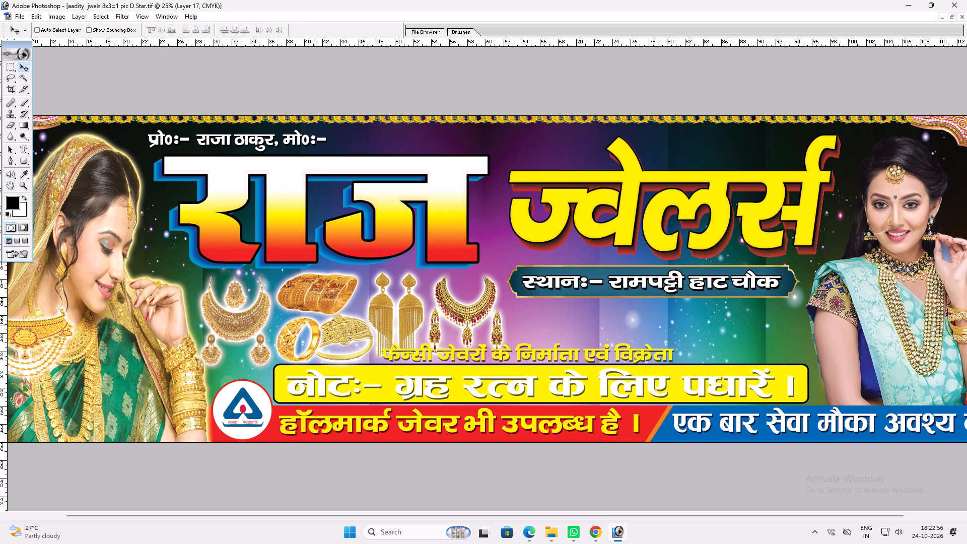
key(ctrl+t)
shift+drag(320, 327, 309, 332)
key(shift+Return)
key(v)
shift+click(311, 333)
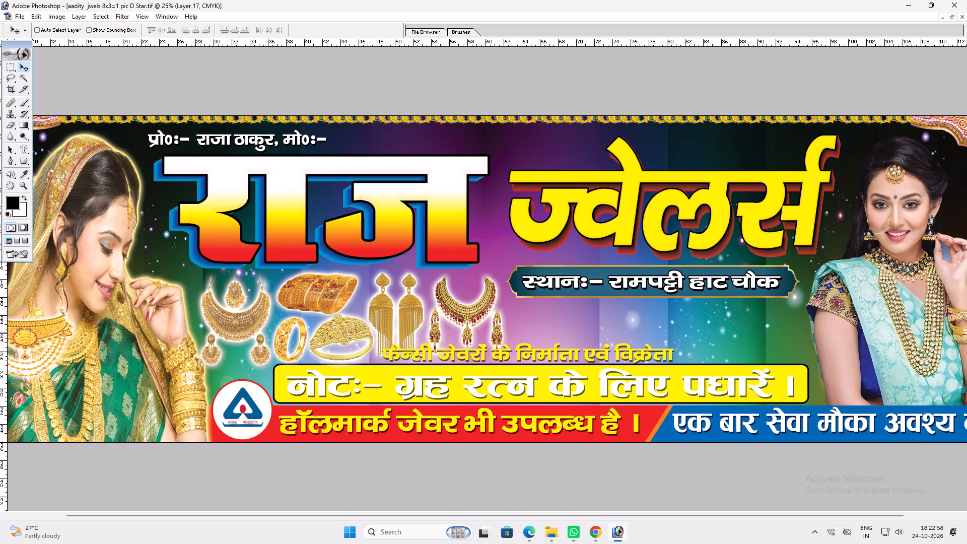
Shrink the crown-shaped ring to 83.4% width and 97.1% height, and shift it slightly toward the earrings.
ctrl+click(338, 331)
key(ctrl+t)
shift+drag(370, 322, 361, 324)
shift+drag(362, 314, 358, 319)
key(shift+Return)
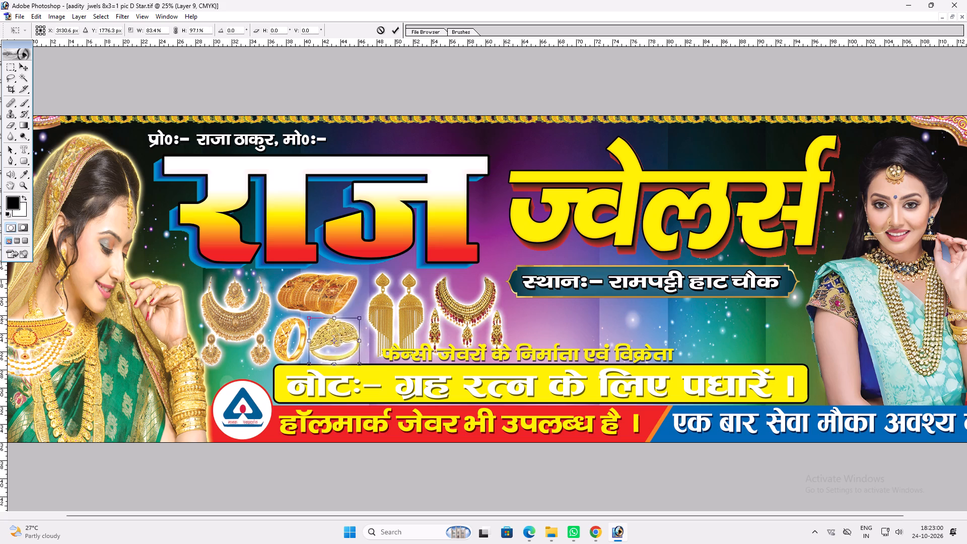
key(v)
drag(341, 340, 347, 339)
Shift the wide gold bangles slightly toward the earrings so they sit above the two rings.
key(v)
ctrl+click(328, 304)
key(ctrl+t)
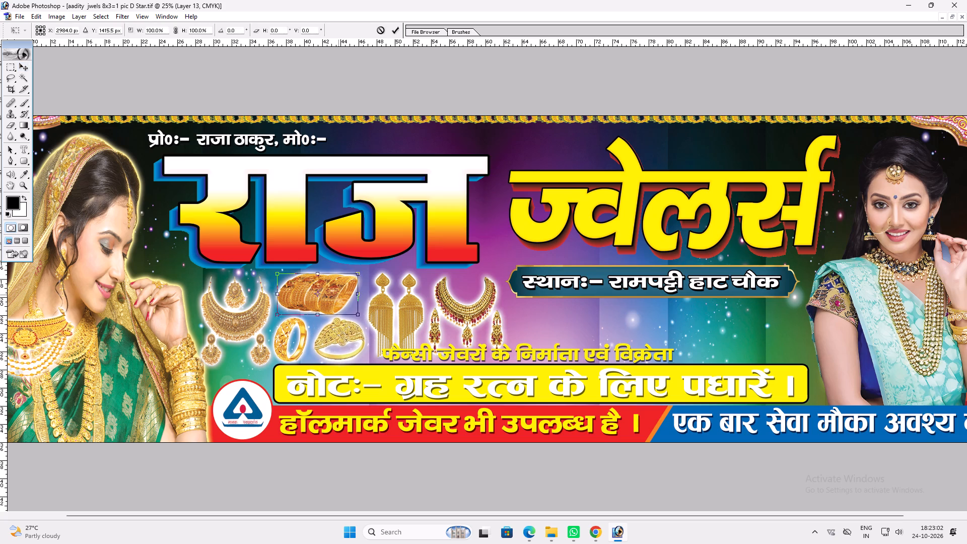
key(Return)
key(v)
shift+drag(335, 294, 342, 292)
key(v)
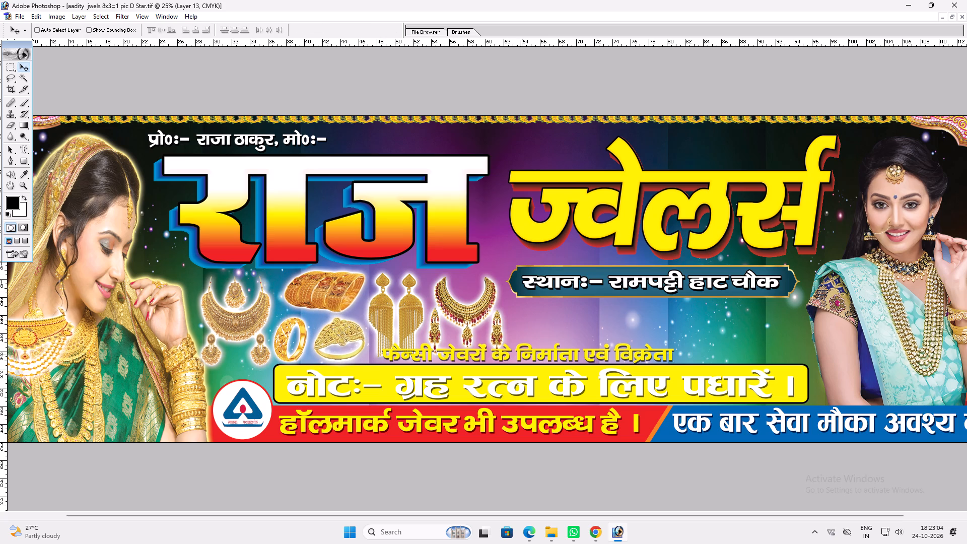
Break the yellow फैन्सी जेवरों के निर्माता एवं विक्रेता text into two lines after के and move it beneath the स्थान panel.
key(t)
click(515, 355)
key(Return)
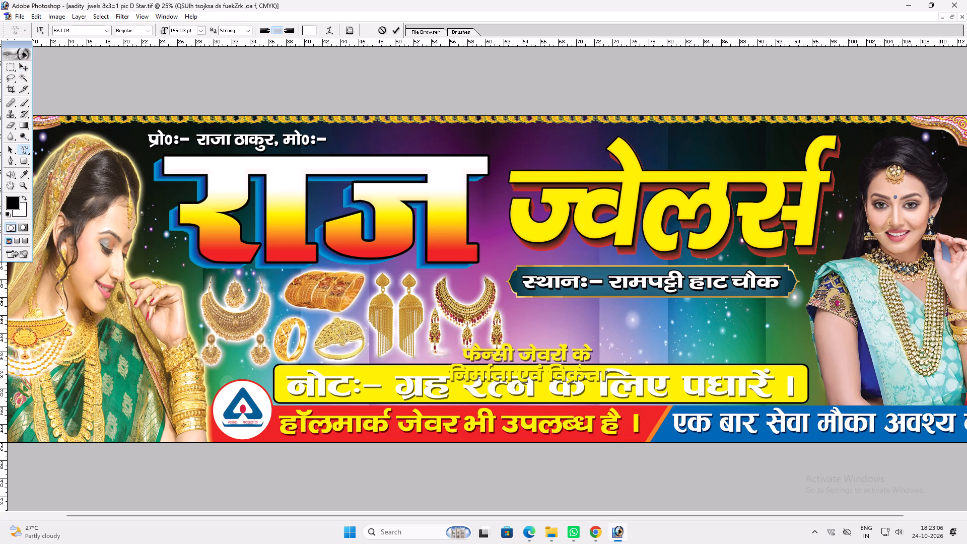
drag(717, 389, 792, 348)
key(Return)
Enlarge the two-line फैन्सी text to fill the space between the स्थान panel and the yellow नोट panel.
key(ctrl+t)
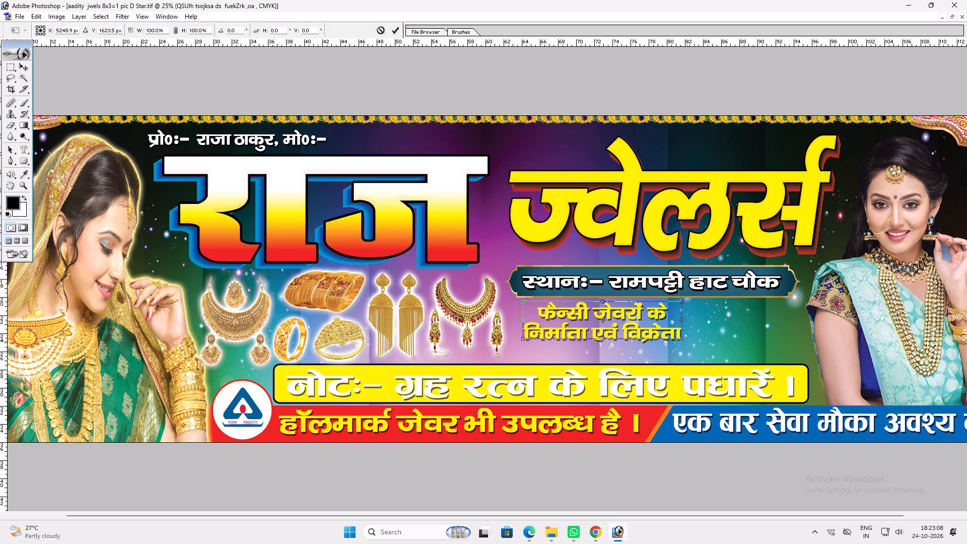
shift+drag(682, 341, 763, 337)
shift+drag(760, 330, 793, 328)
key(shift+Return)
key(v)
shift+drag(734, 352, 729, 354)
key(ctrl+t)
shift+drag(780, 321, 785, 319)
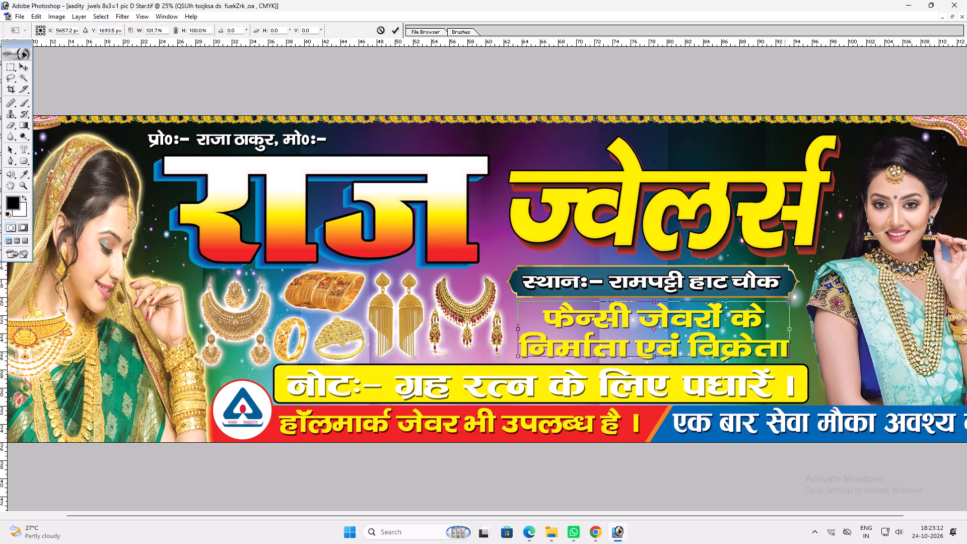
key(shift+Return)
key(v)
Change the नोट text's Color Overlay to the red sampled from the bottom strip.
ctrl+click(663, 383)
key(alt+l)
key(alt+y)
key(n)
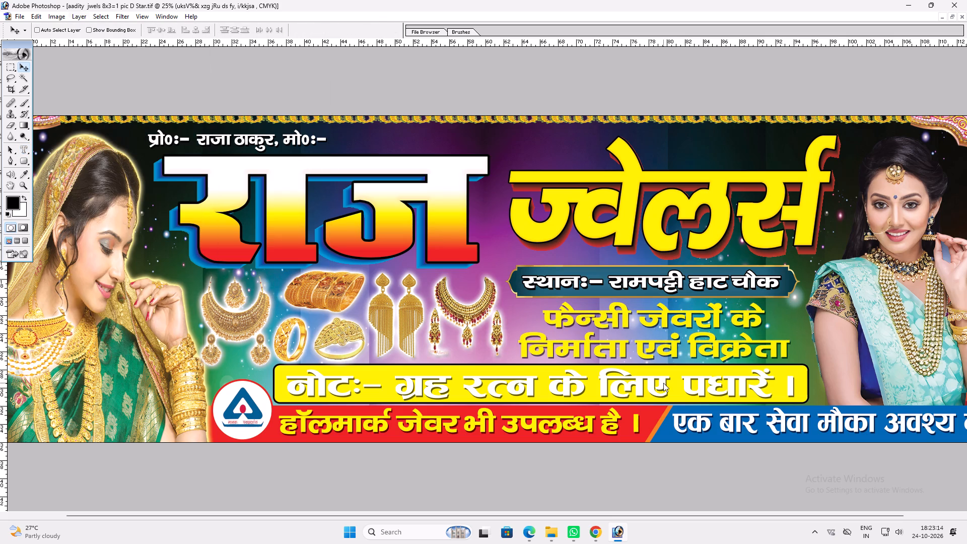
click(566, 229)
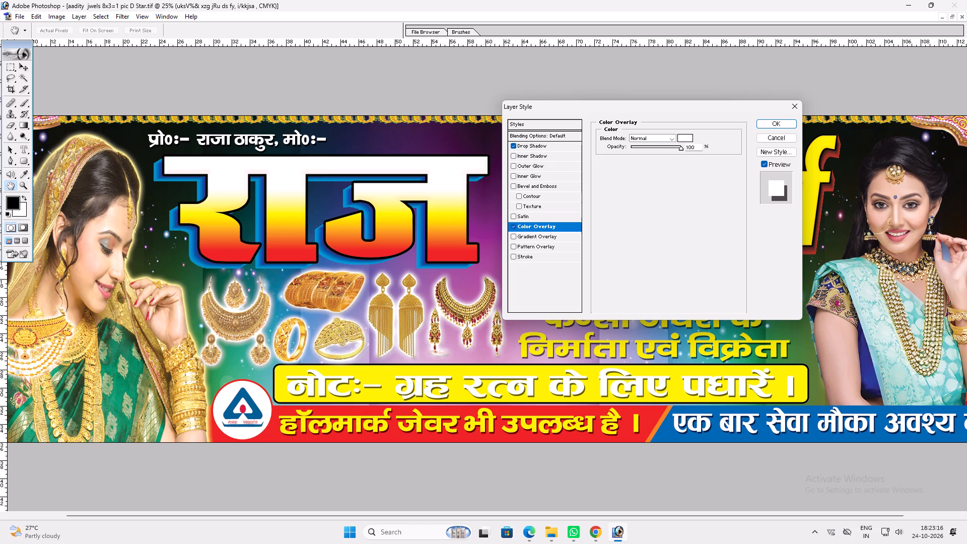
click(684, 138)
click(651, 419)
key(Return)
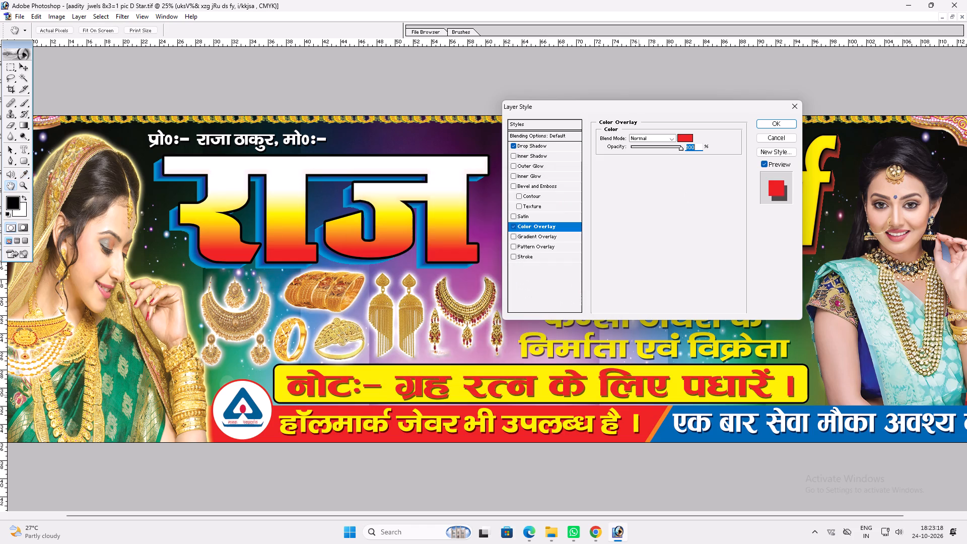
Add a white outside Stroke to the red नोट text.
click(527, 256)
click(619, 200)
drag(423, 242, 308, 107)
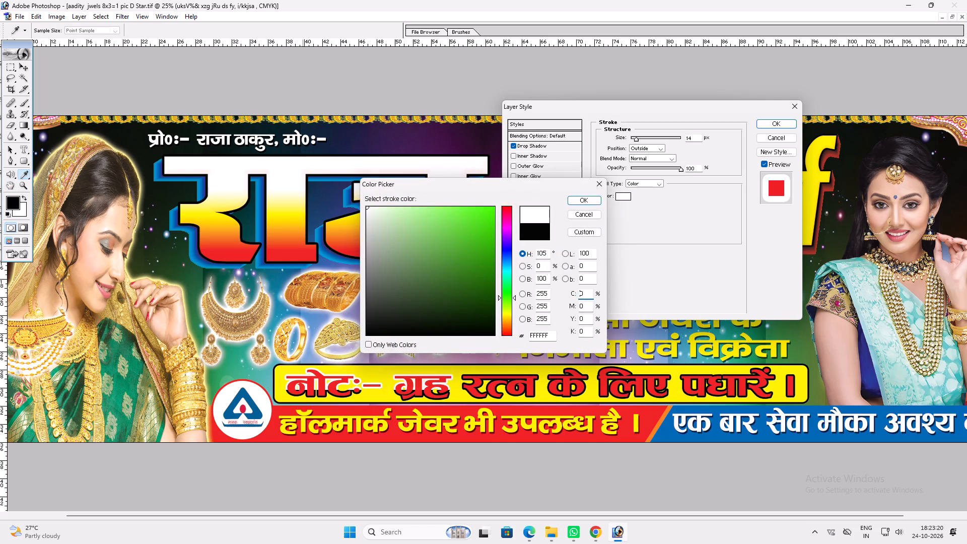
key(Return)
scroll(662, 283, up, 2)
key(Return)
Adjust the placement of the red नोट text inside its yellow panel.
key(ctrl+t)
alt+shift+drag(785, 391, 782, 390)
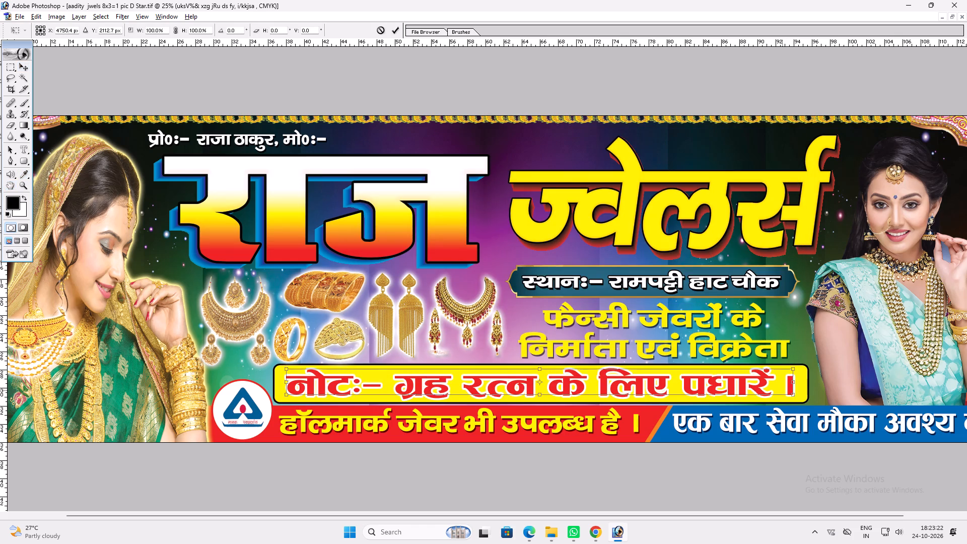
alt+shift+drag(782, 390, 781, 390)
key(Return)
key(v)
key(ctrl+z)
Scale the yellow नोट panel together with its text to 90.3% and lower it toward the red strip.
ctrl+shift+click(801, 379)
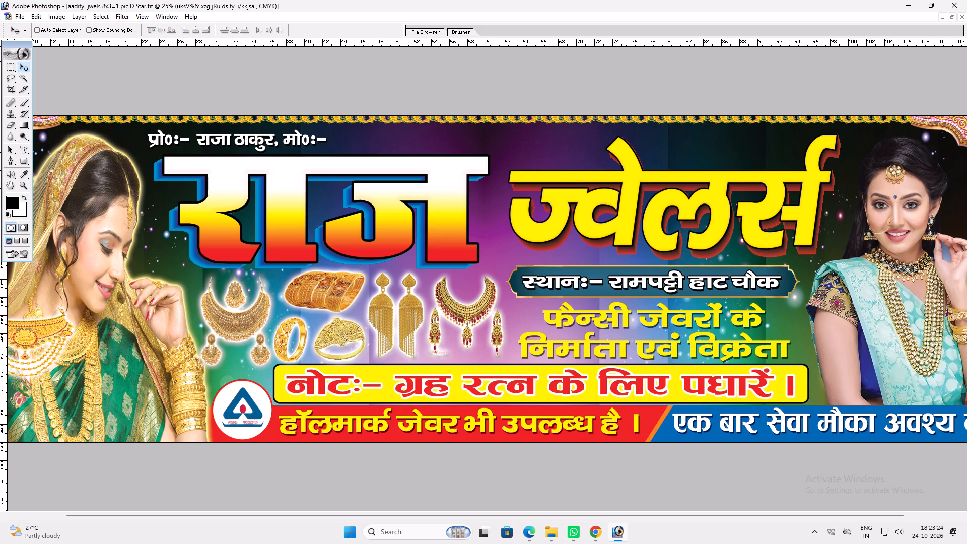
key(ctrl+t)
shift+drag(807, 364, 782, 370)
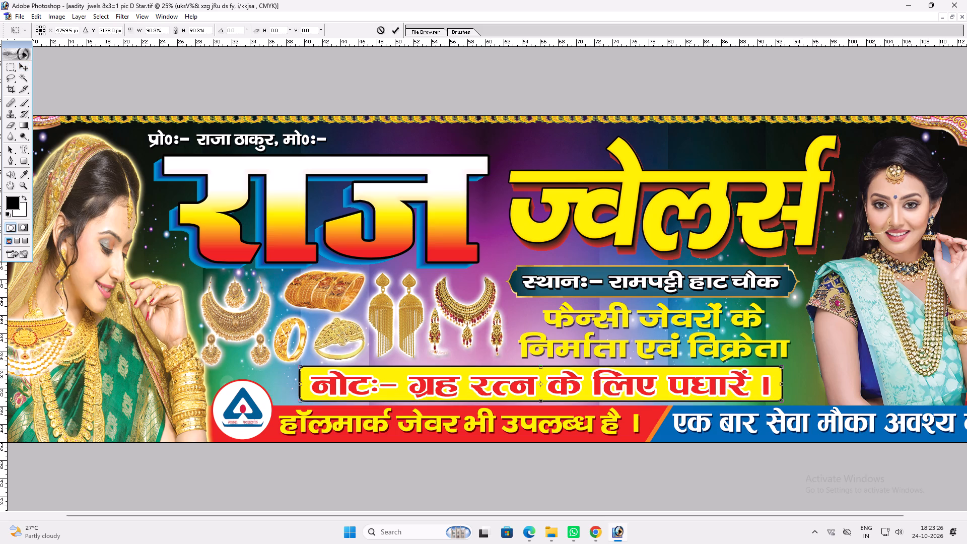
key(shift+Return)
key(v)
drag(780, 381, 772, 383)
Widen the yellow नोट panel and its text toward the woman in the light blue saree, keeping the height.
key(ctrl+t)
shift+drag(775, 382, 797, 381)
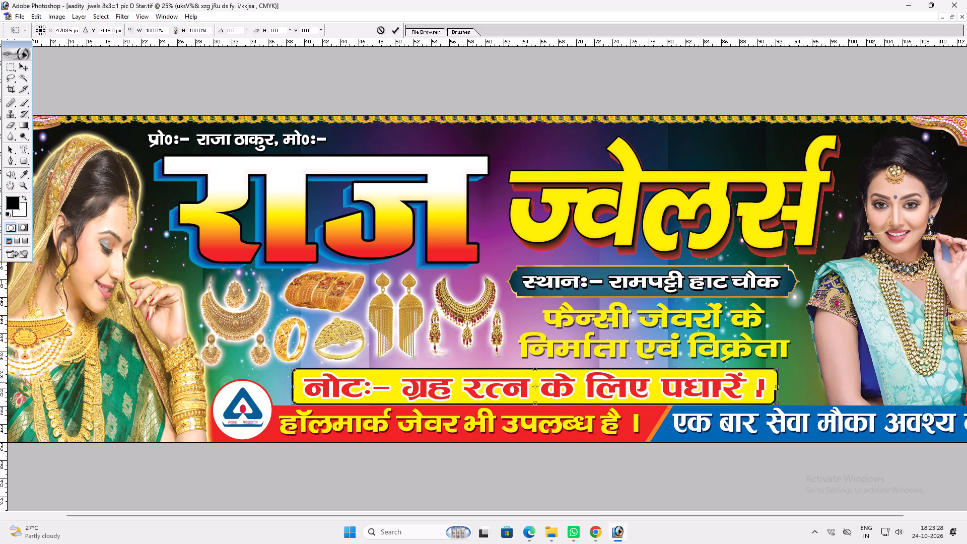
shift+drag(797, 381, 801, 380)
key(shift+Return)
key(v)
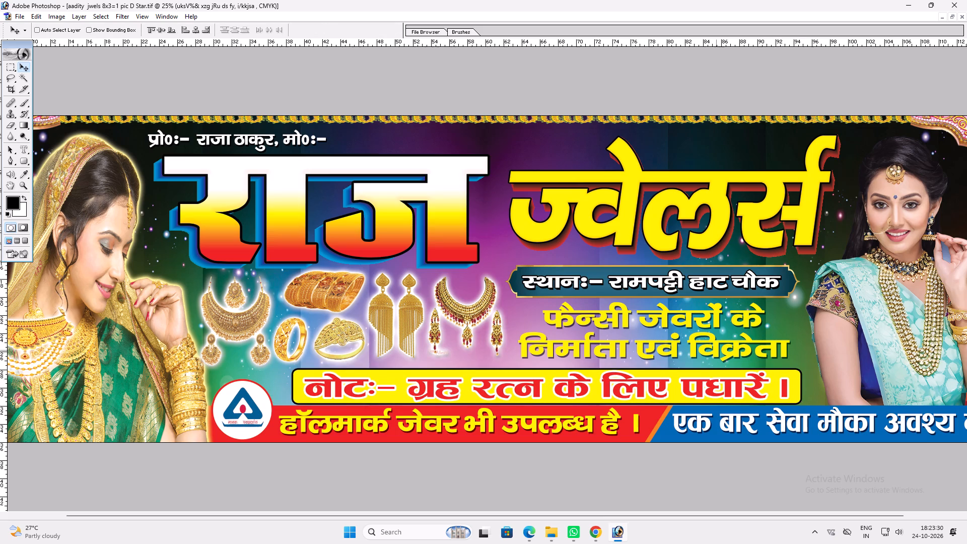
Widen the two-line फैन्सी text slightly toward the woman in the light blue saree and set its height to 101.6%.
ctrl+click(716, 350)
key(ctrl+t)
alt+shift+click(782, 324)
alt+shift+click(787, 321)
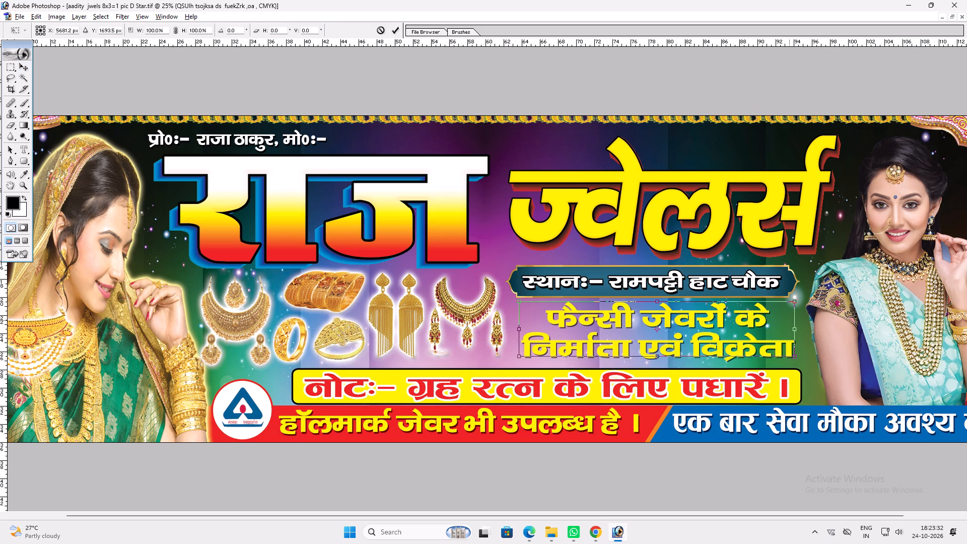
key(shift+Return)
key(v)
click(787, 335)
key(ctrl+t)
shift+click(782, 305)
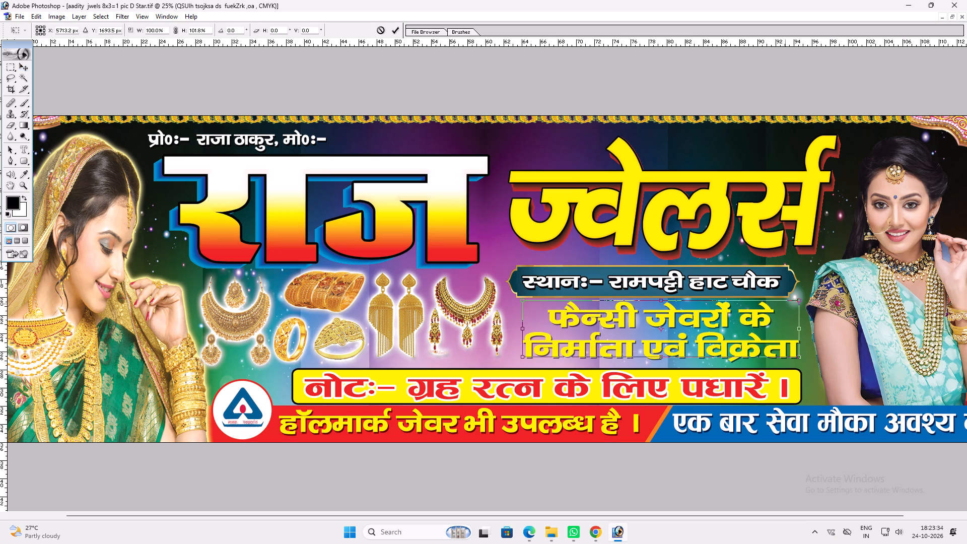
key(Return)
key(v)
Stretch the red-beaded necklace set slightly taller and wider beside the hanging earrings.
ctrl+click(472, 311)
key(ctrl+t)
shift+drag(474, 355, 474, 362)
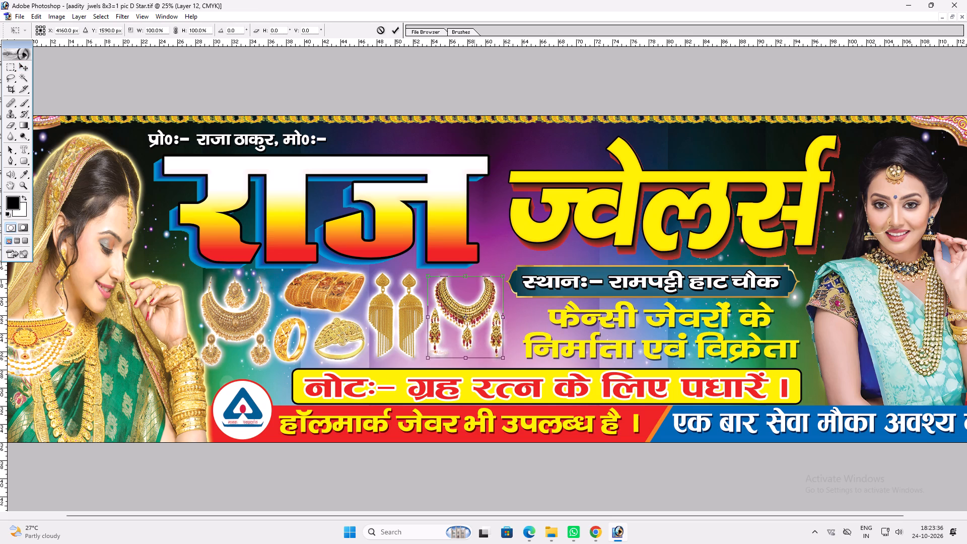
shift+drag(503, 329, 508, 328)
key(shift+Return)
key(v)
Change the two-line फैन्सी text's Color Overlay to white.
key(space)
key(space)
key(space)
key(space)
key(space)
key(space)
key(space)
key(space)
key(space)
key(space)
key(space)
key(space)
key(space)
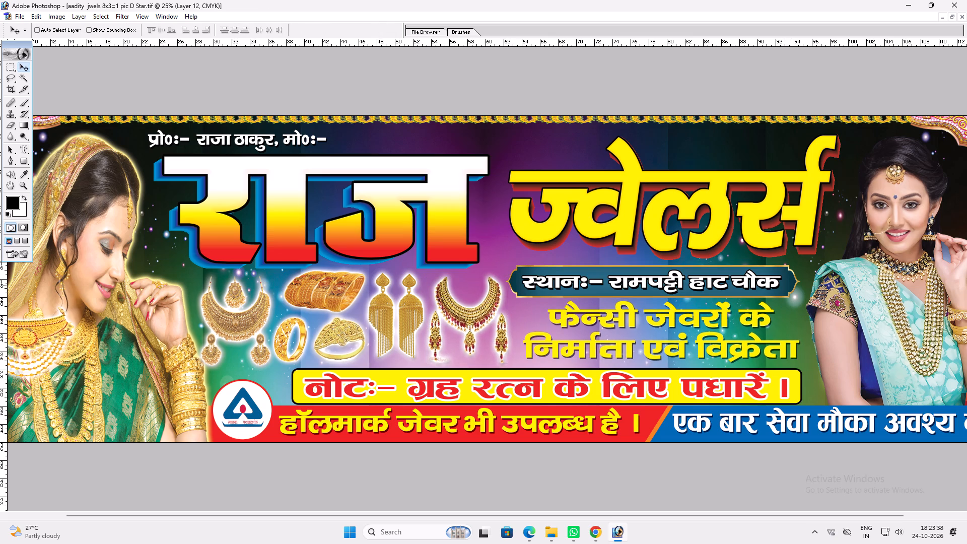
right_click(560, 285)
drag(562, 285, 574, 286)
scroll(580, 287, up, 2)
ctrl+click(592, 322)
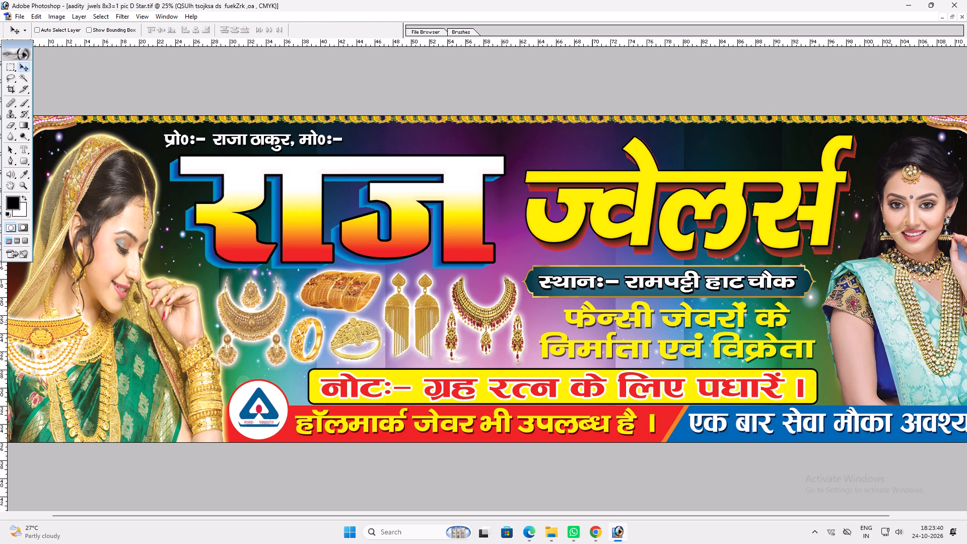
key(alt+l)
key(alt+y)
key(n)
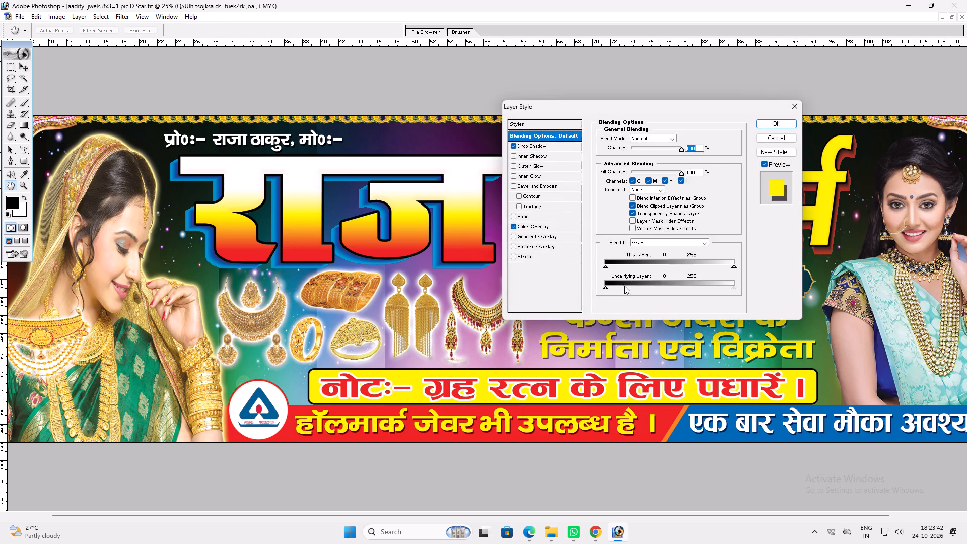
click(565, 230)
click(684, 139)
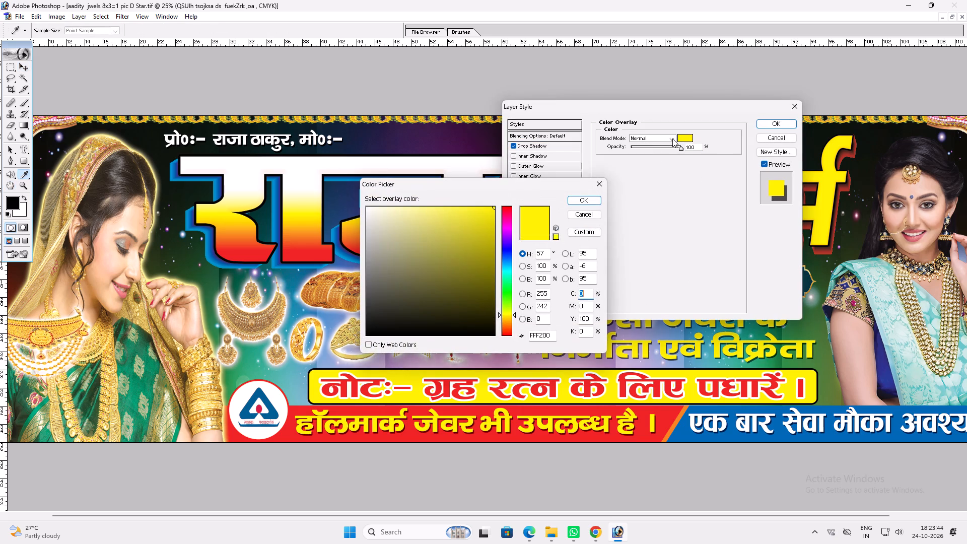
key(0)
key(Tab)
key(0)
key(Tab)
key(1)
key(Return)
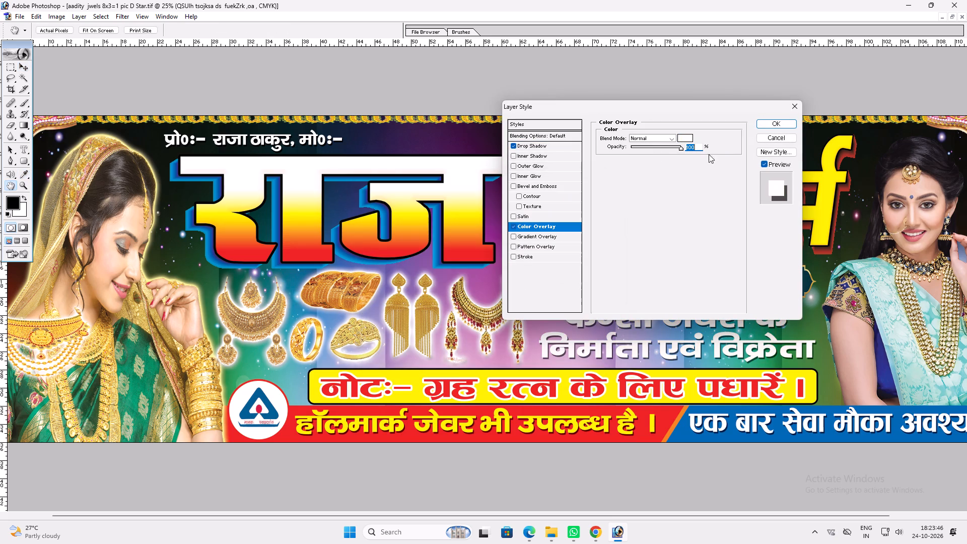
Add a black outside Stroke to the white फैन्सी text.
click(532, 256)
click(618, 200)
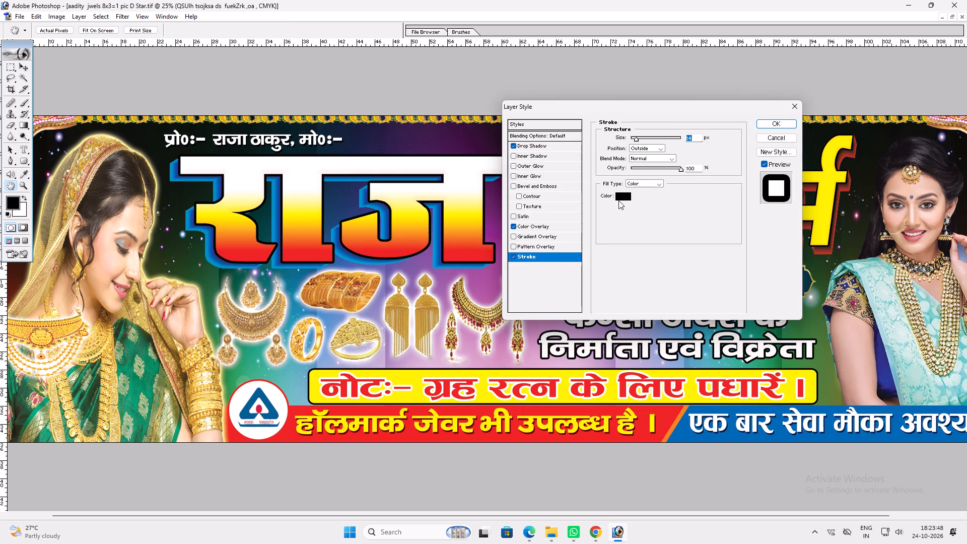
scroll(698, 267, up, 4)
key(Return)
Nudge the two-line फैन्सी text slightly down, away from the स्थान panel.
key(ctrl+t)
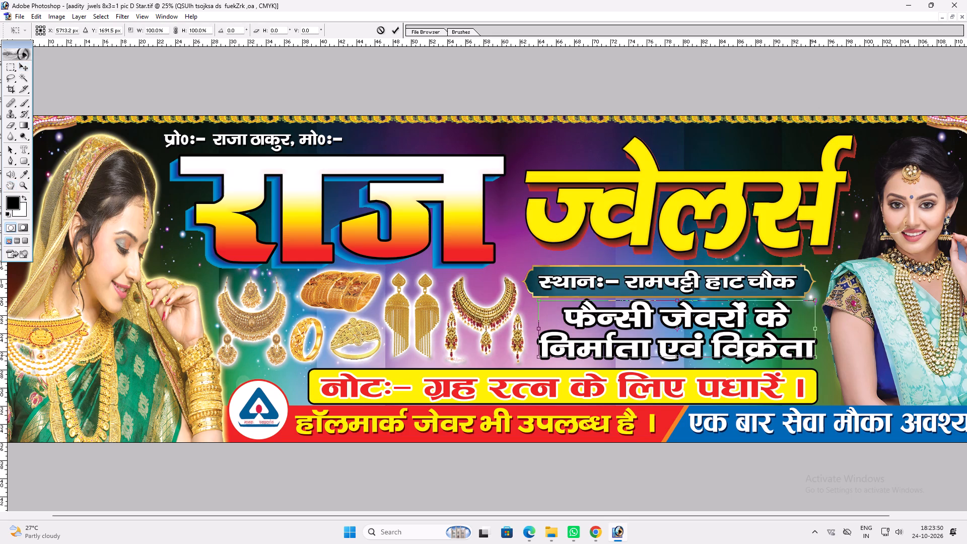
shift+click(799, 360)
key(shift+Return)
key(v)
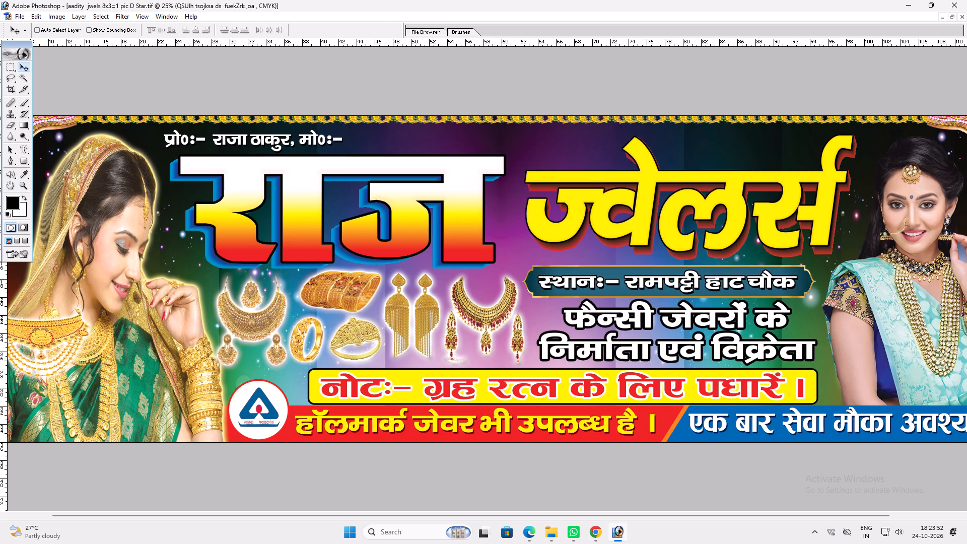
Shift the स्थान address panel and its text slightly toward the woman in the light blue saree.
key(space)
key(space)
key(space)
key(space)
key(space)
right_click(696, 353)
drag(708, 354, 718, 356)
key(v)
click(672, 289)
key(ctrl+t)
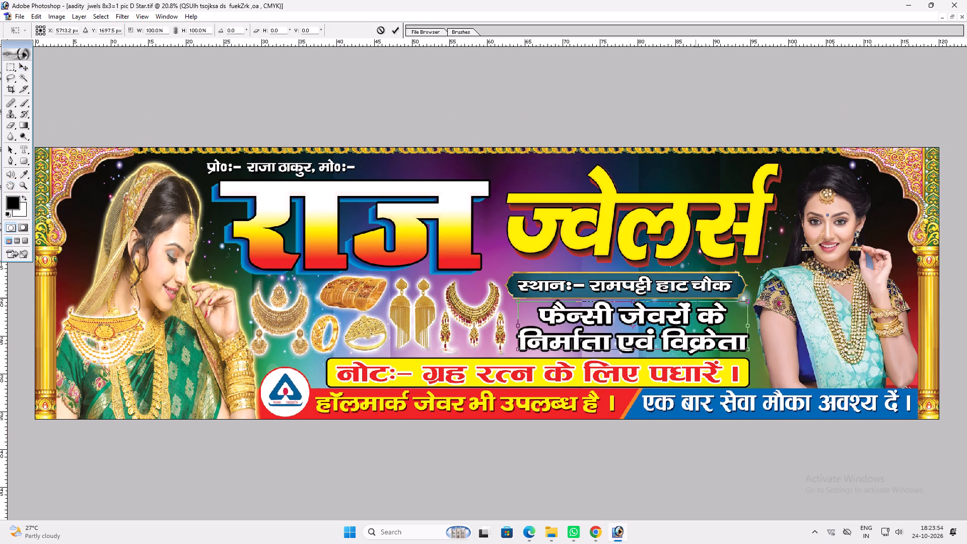
key(shift+Return)
ctrl+double_click(692, 292)
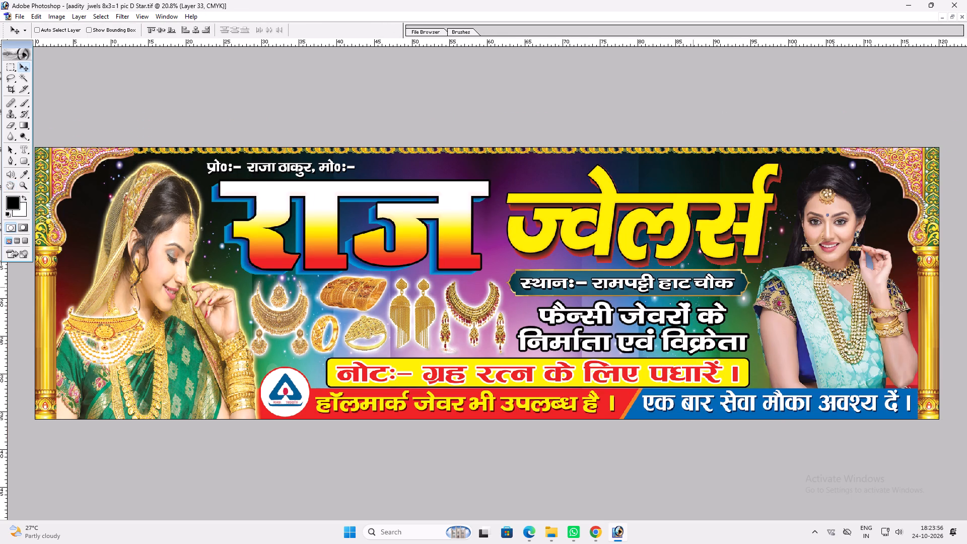
Change the two-line फैन्सी text's Stroke color to white.
ctrl+click(672, 317)
key(alt+l)
key(alt+y)
key(alt+k)
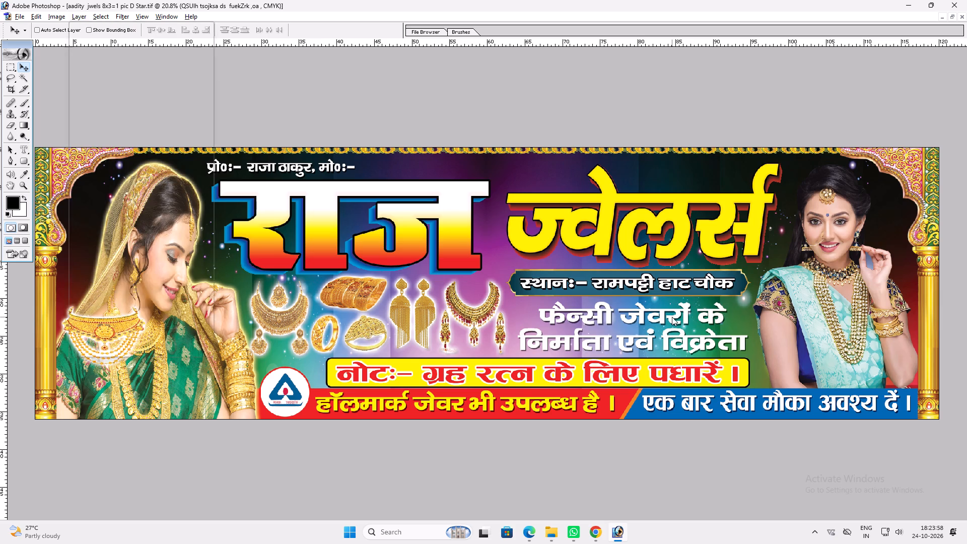
key(alt+l)
key(alt+y)
key(k)
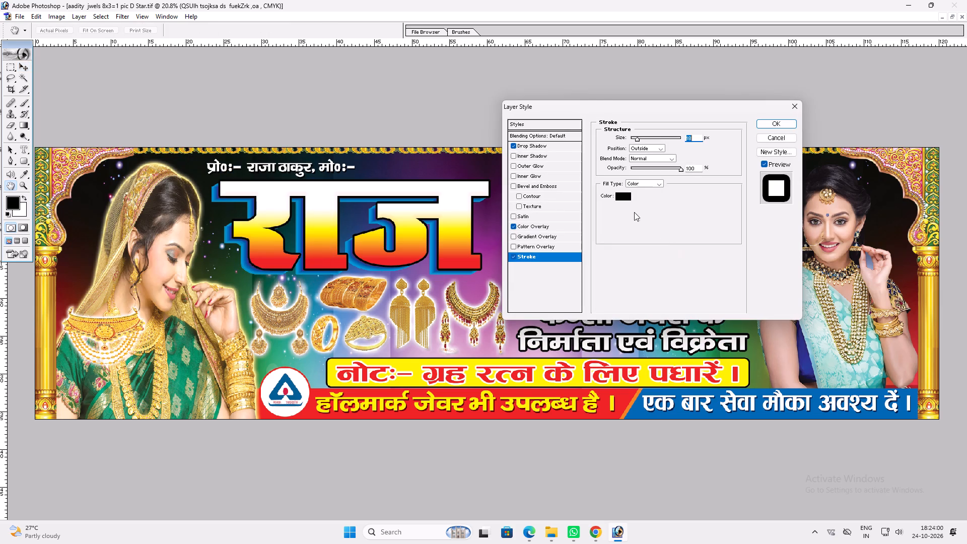
click(626, 201)
click(626, 198)
drag(425, 251, 296, 89)
key(Return)
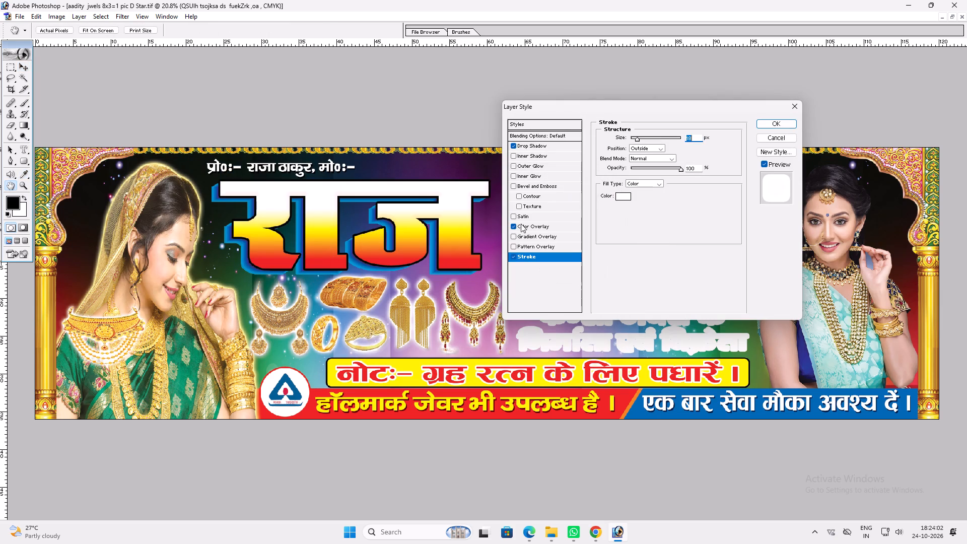
Change the Color Overlay of the two-line फैन्सी text to magenta.
click(544, 228)
click(677, 140)
click(680, 139)
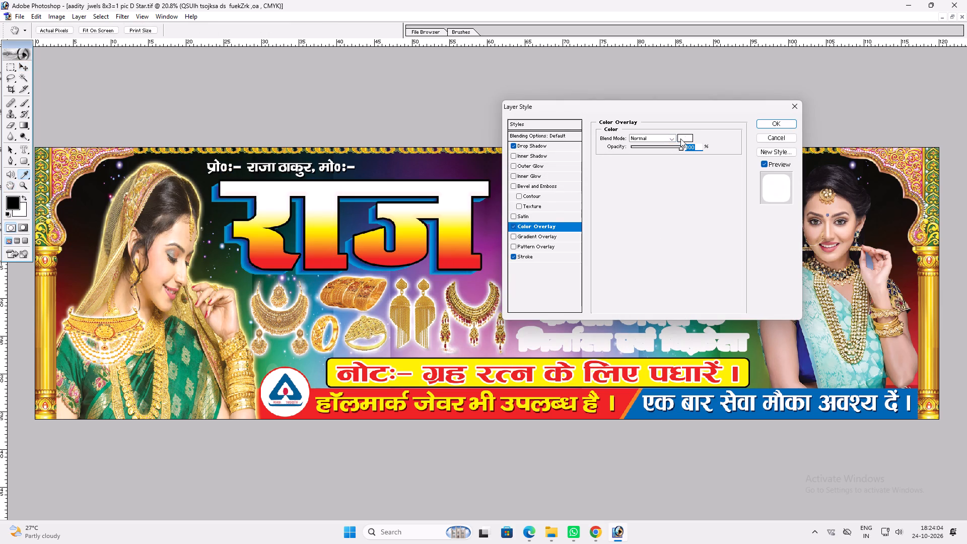
key(Tab)
text(100)
key(Tab)
key(0)
key(Return)
key(Return)
key(v)
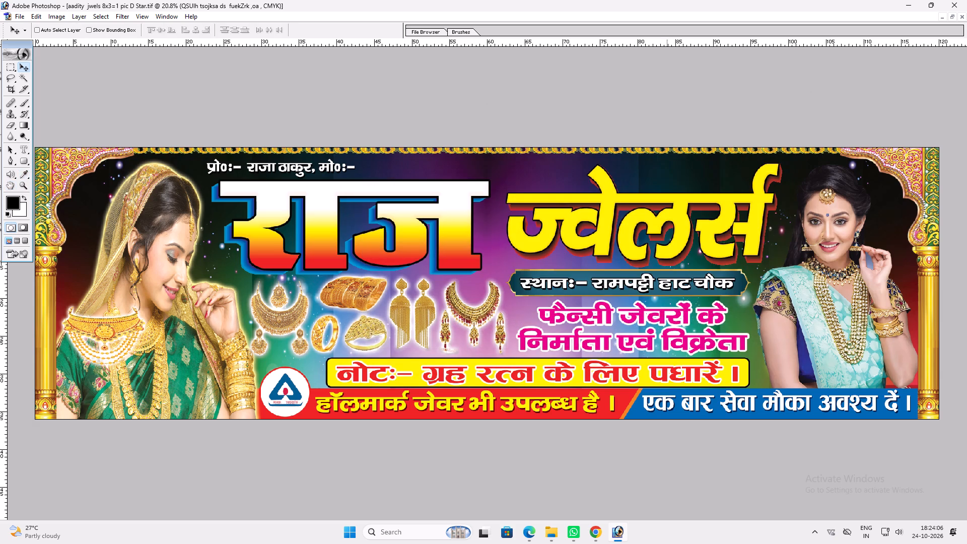
Slightly increase the line spacing of the two-line फैन्सी text.
key(t)
click(676, 334)
key(ctrl+a)
key(alt+Down)
key(alt+Down)
key(alt+Down)
key(alt+Down)
key(alt+Down)
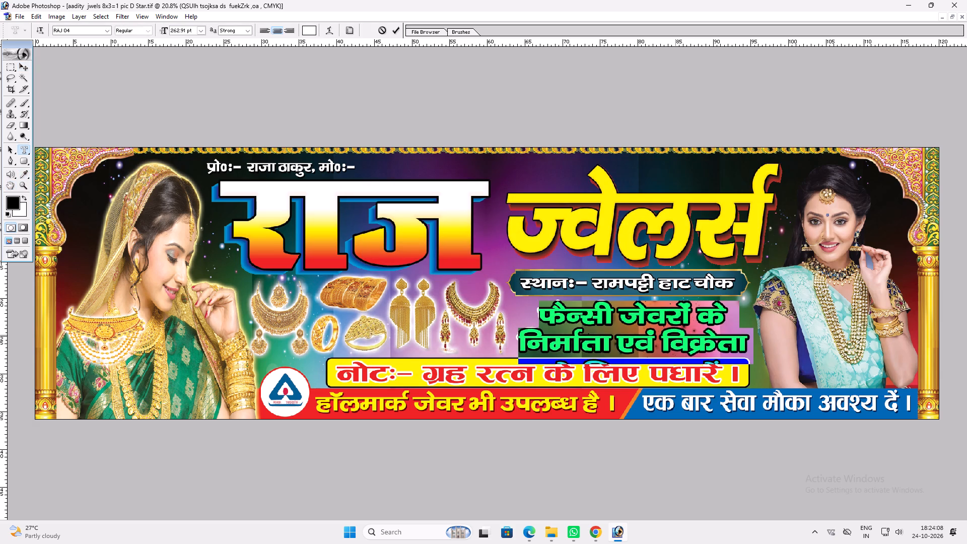
key(alt+Down)
key(ctrl+z)
key(ctrl+Return)
text(vv)
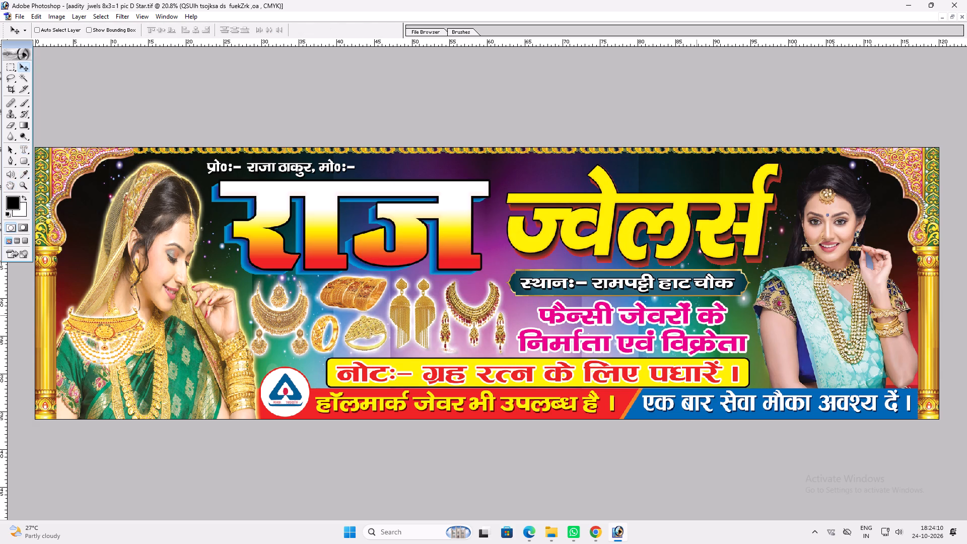
Nudge the two-line फैन्सी text slightly toward the woman in the light blue saree.
click(696, 315)
key(ctrl+t)
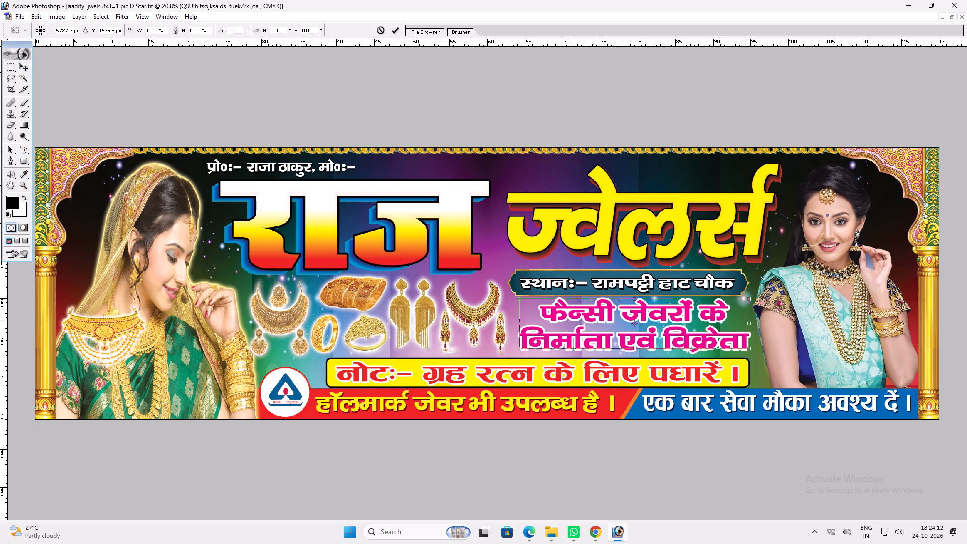
shift+click(747, 318)
key(shift+Return)
key(v)
Make a slight Free Transform adjustment to the gold bangles above the rings.
ctrl+click(337, 286)
key(ctrl+t)
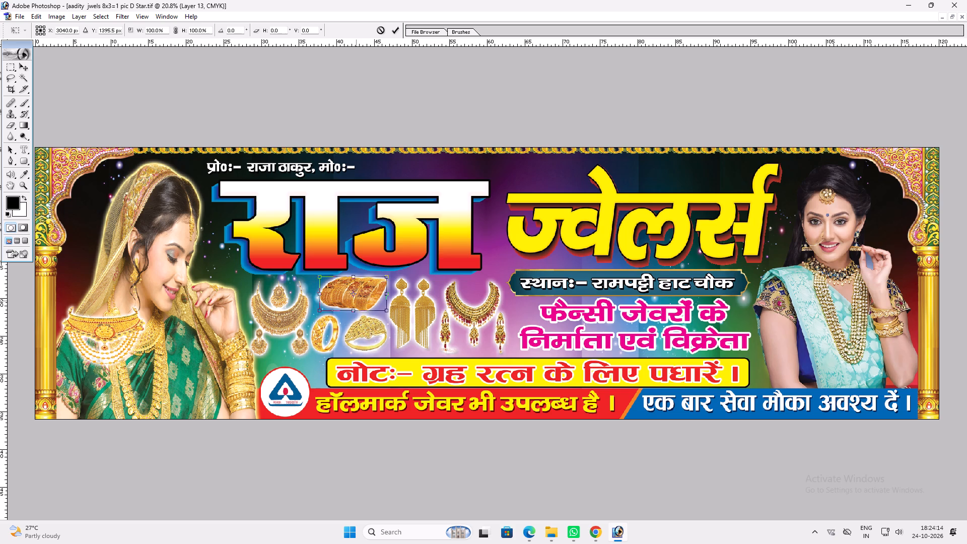
shift+click(350, 308)
key(shift+Return)
key(v)
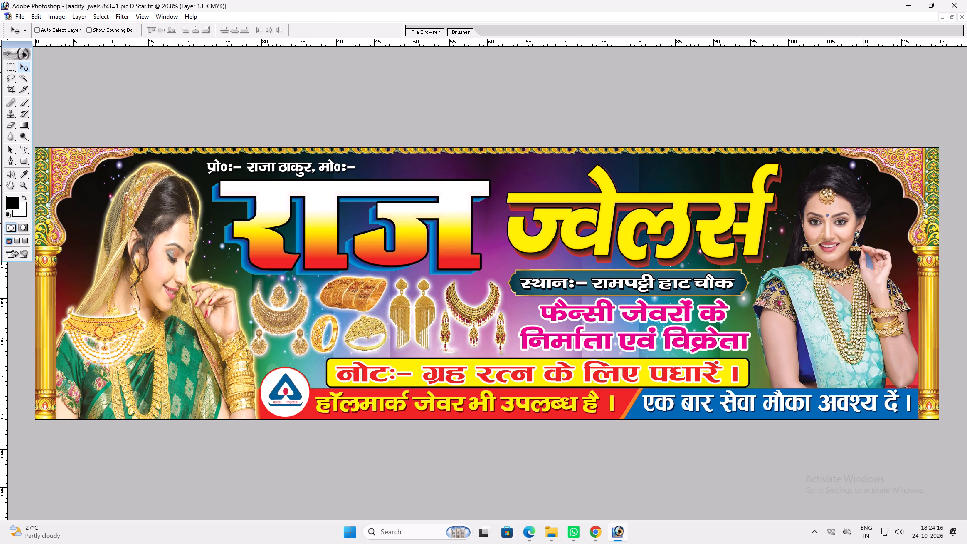
Move the gold layered necklace off the woman in the green saree to behind the magenta फैन्सी text.
ctrl+click(114, 319)
drag(114, 323, 694, 294)
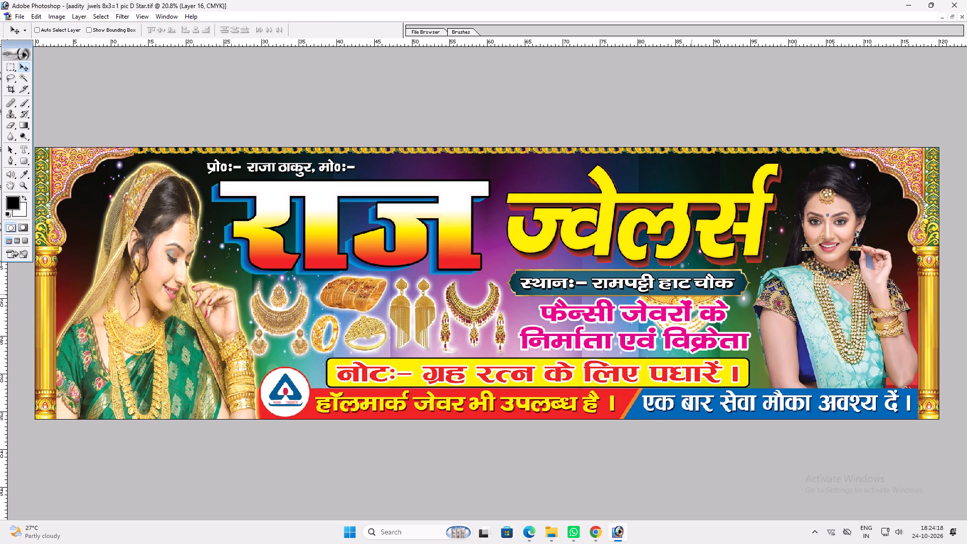
drag(694, 294, 725, 293)
Slightly narrow the woman in the light blue saree from the side facing the फैन्सी text.
ctrl+click(840, 307)
key(ctrl+t)
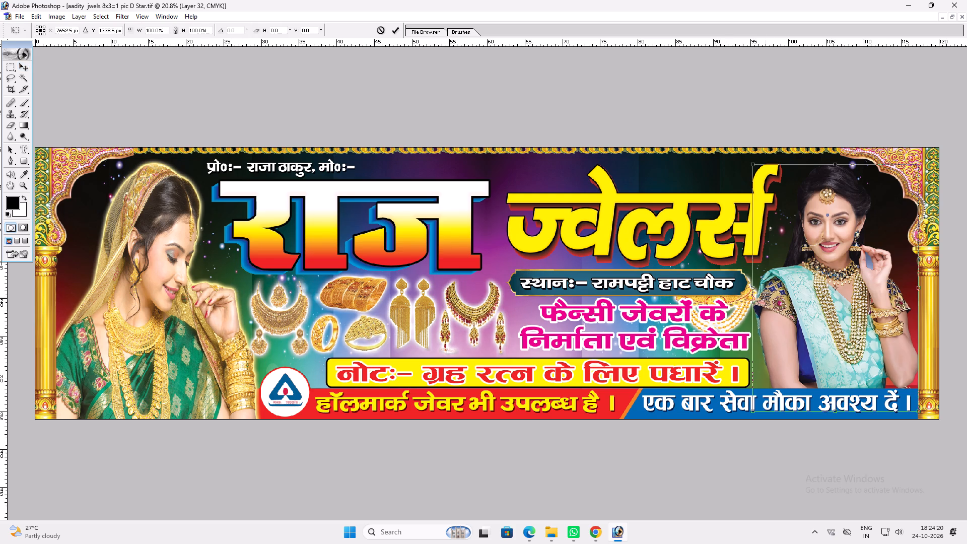
shift+drag(756, 294, 764, 291)
key(shift+Return)
key(v)
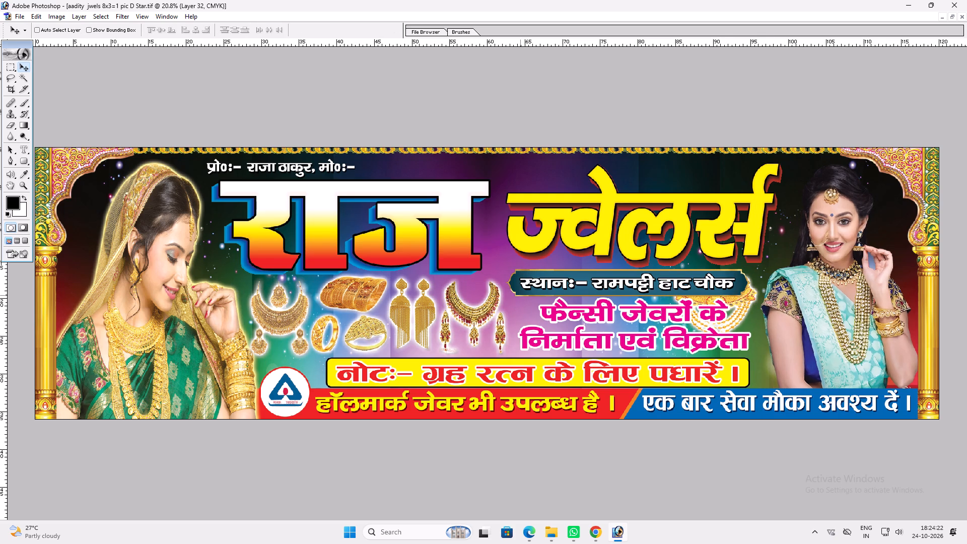
Move the gold layered necklace from behind the फैन्सी text into the jewellery row near the rings.
ctrl+click(744, 296)
drag(743, 296, 389, 312)
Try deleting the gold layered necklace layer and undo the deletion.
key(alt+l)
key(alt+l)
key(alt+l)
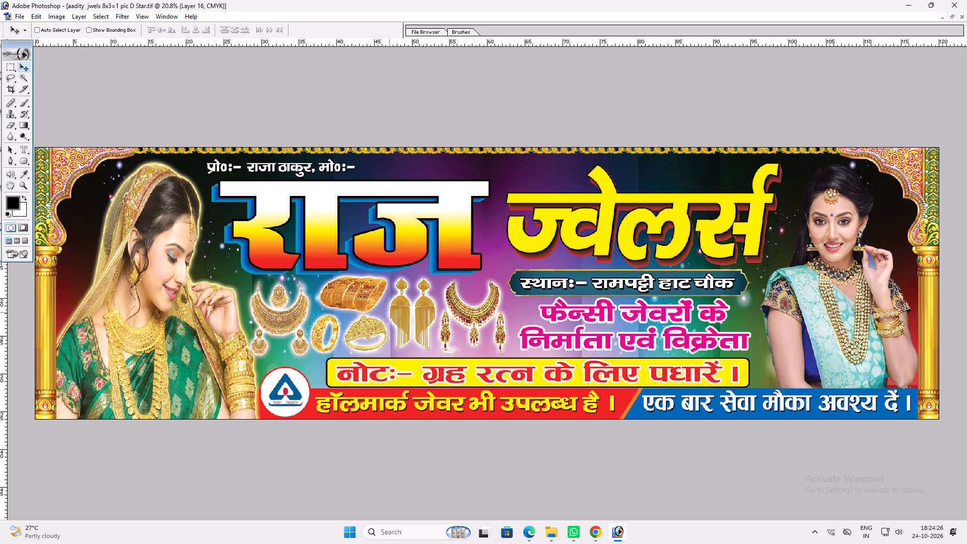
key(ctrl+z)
Shift the gold layered necklace along the jewellery row toward the red-beaded necklace set.
drag(405, 322, 473, 316)
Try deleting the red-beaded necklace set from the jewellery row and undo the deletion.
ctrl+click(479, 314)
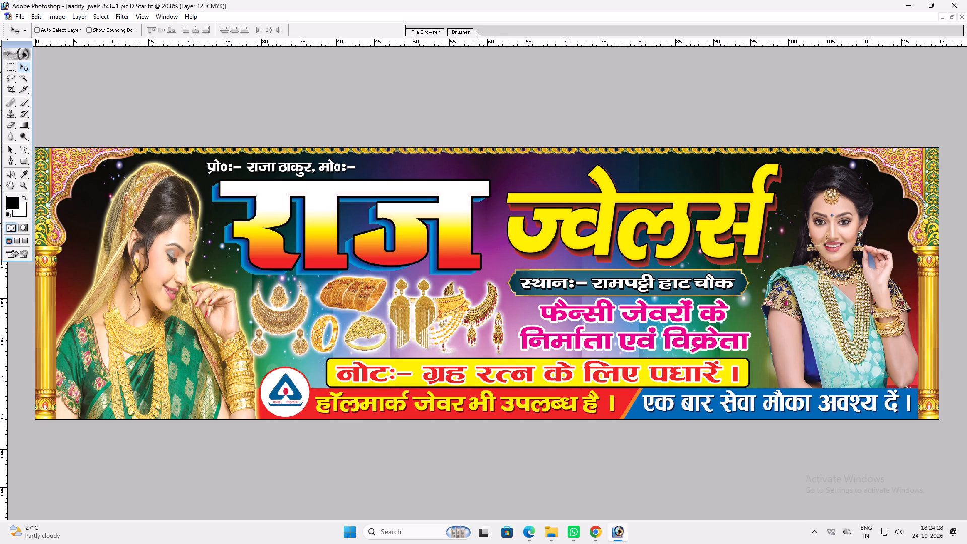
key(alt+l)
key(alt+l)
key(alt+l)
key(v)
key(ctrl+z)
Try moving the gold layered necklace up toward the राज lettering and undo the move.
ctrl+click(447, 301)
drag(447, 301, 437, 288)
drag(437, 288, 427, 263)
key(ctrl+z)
Delete the red-beaded necklace set from the end of the jewellery row.
ctrl+click(479, 312)
key(alt+l)
key(alt+l)
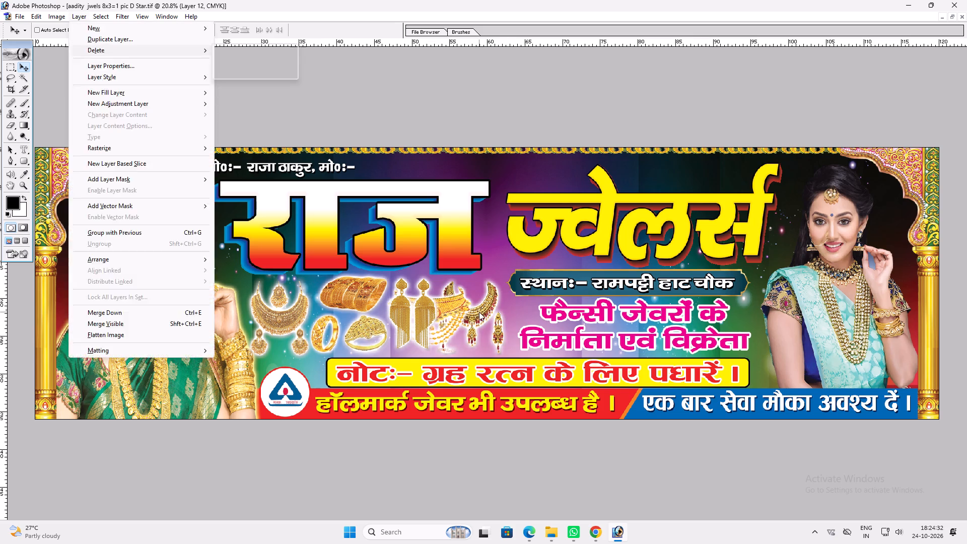
key(alt+l)
key(v)
Move the gold layered necklace into the space between the long hanging earrings and the फैन्सी text.
ctrl+click(460, 298)
drag(452, 302, 504, 308)
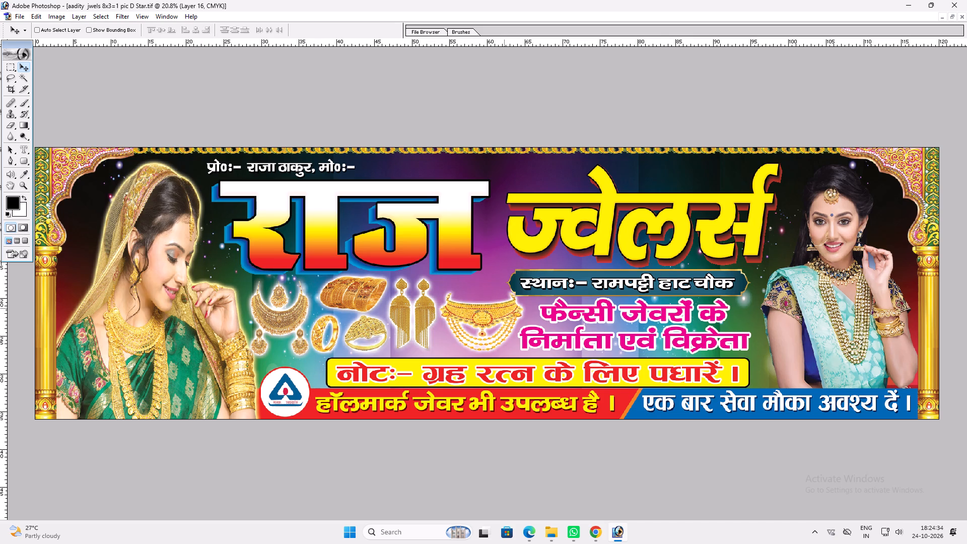
drag(504, 308, 502, 310)
Narrow the gold layered necklace to about 93% width and stretch it upward to match the jewellery row.
key(ctrl+t)
shift+drag(518, 304, 513, 307)
shift+drag(497, 293, 497, 282)
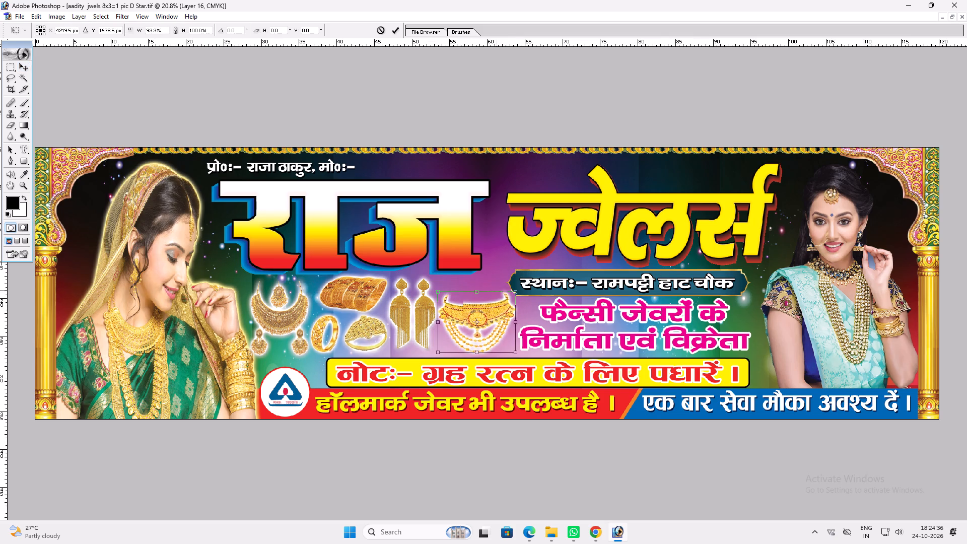
shift+drag(497, 282, 498, 278)
key(shift+Return)
key(v)
Narrow the gold layered necklace again, to about 95% width, so it clears the स्थान panel.
click(493, 309)
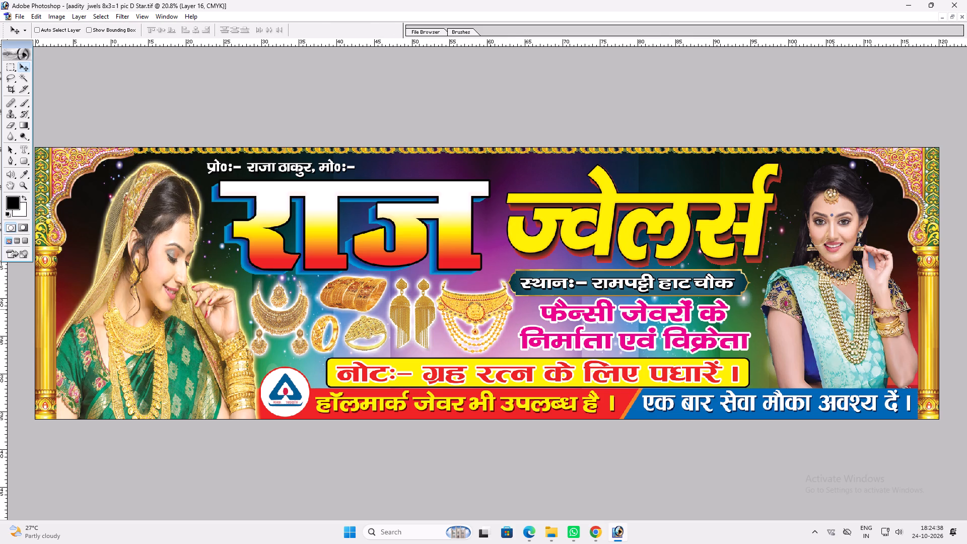
key(ctrl+t)
shift+click(513, 292)
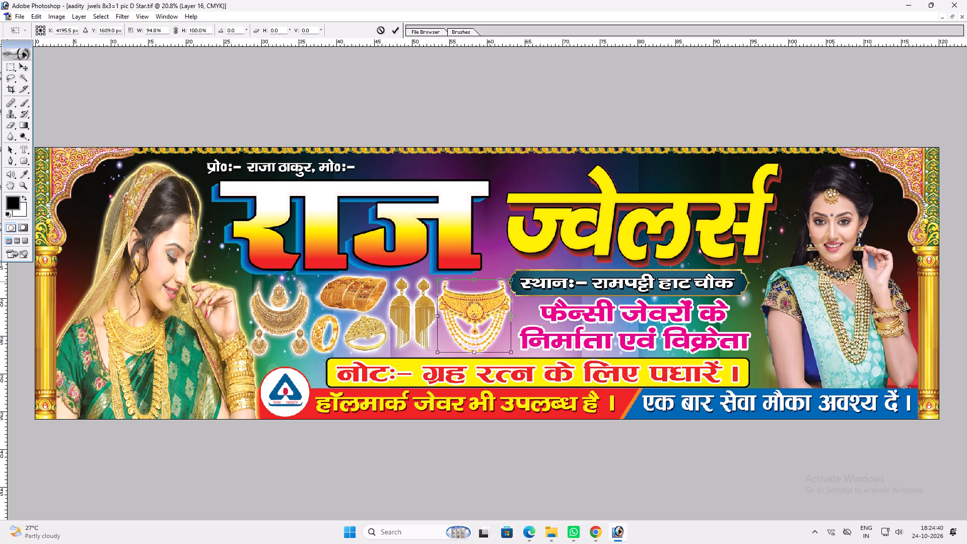
shift+click(490, 282)
key(shift+Return)
key(v)
Make a slight Free Transform adjustment to the large राज lettering above the jewellery row.
key(space)
key(space)
key(space)
key(space)
key(space)
key(space)
key(space)
key(space)
key(space)
key(space)
key(space)
key(space)
key(space)
key(space)
key(space)
key(space)
key(space)
key(space)
key(space)
right_click(362, 331)
drag(369, 332, 383, 335)
scroll(383, 335, up, 1)
ctrl+click(460, 223)
key(ctrl+t)
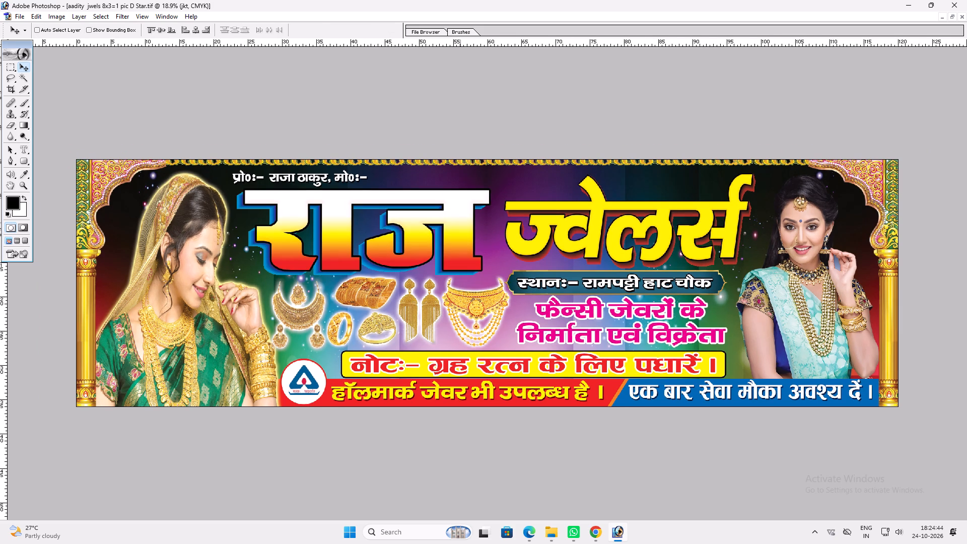
shift+drag(456, 274, 464, 270)
key(Return)
key(v)
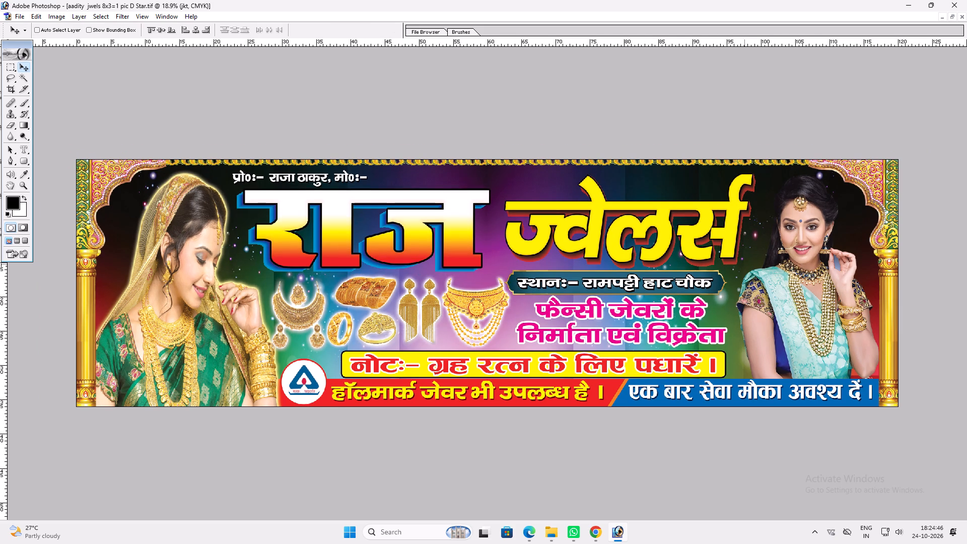
Capture a rectangular screenshot of the whole banner, from edge to edge.
key(Print)
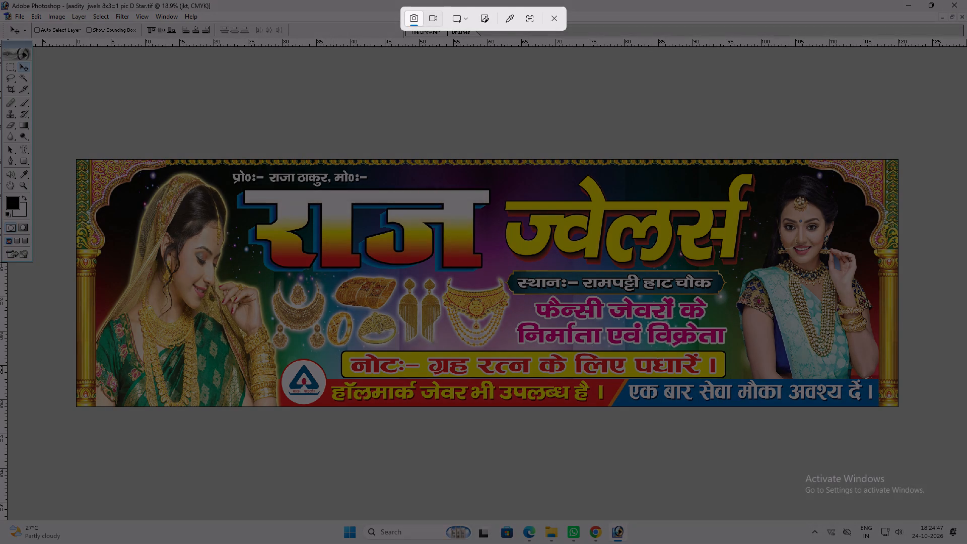
drag(76, 157, 899, 407)
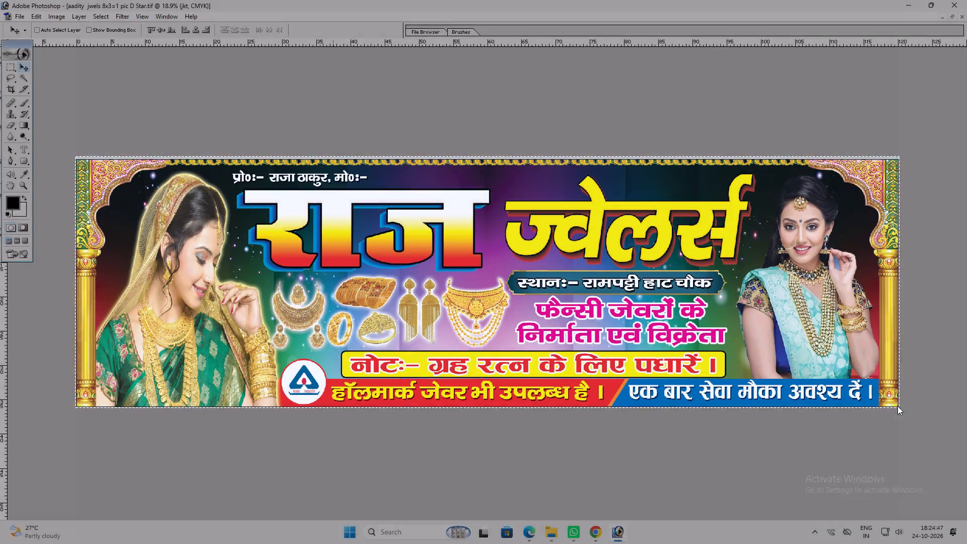